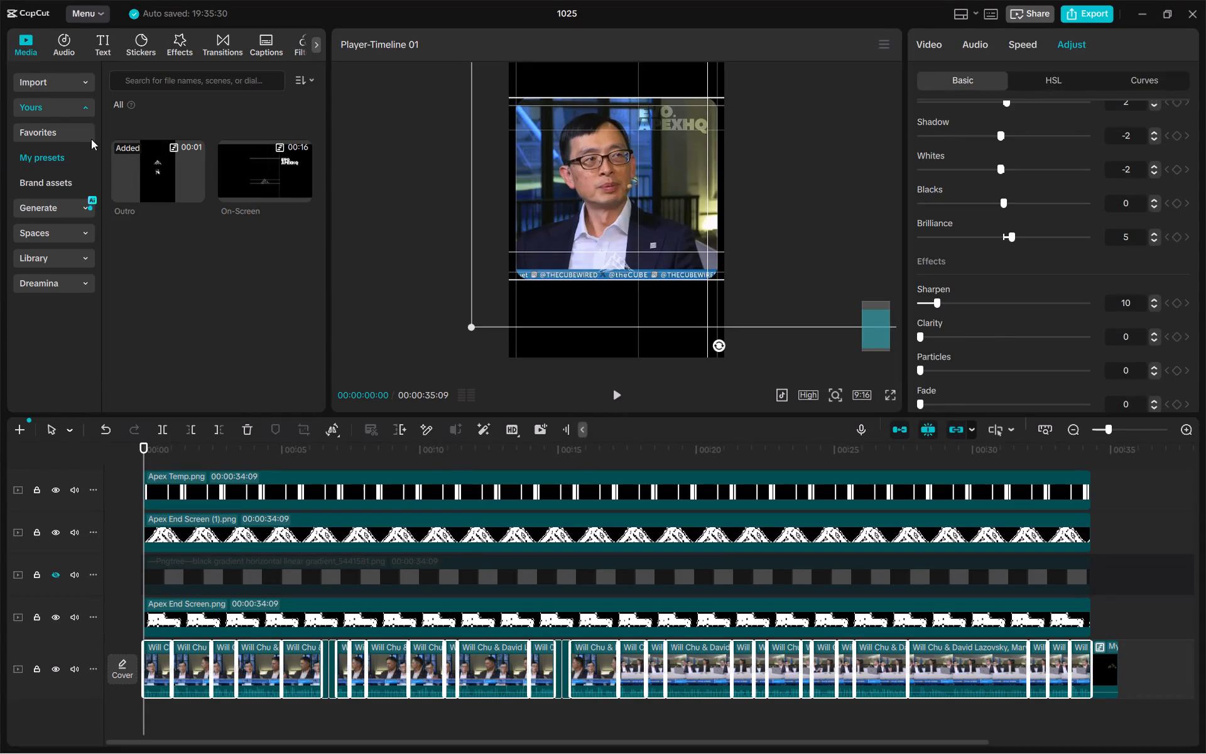
Export only the audio of project 1025, with the video output turned off.
left_click(1096, 18)
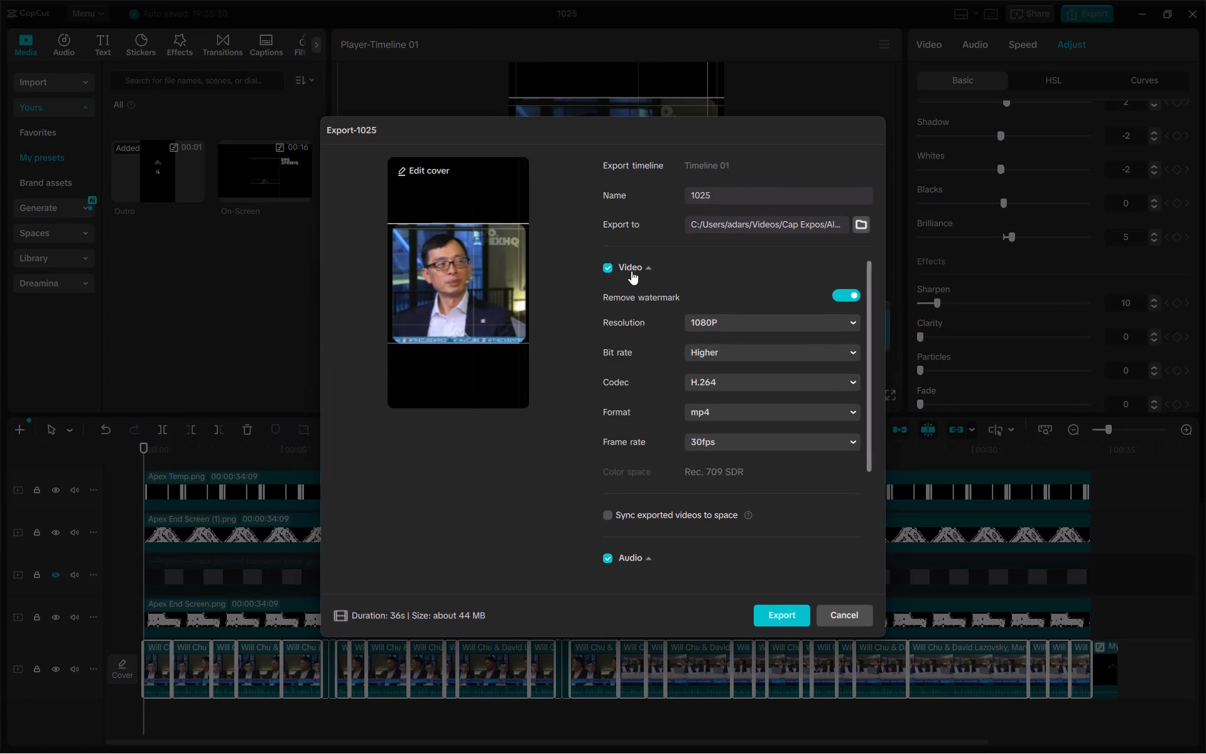
left_click(610, 267)
left_click(786, 614)
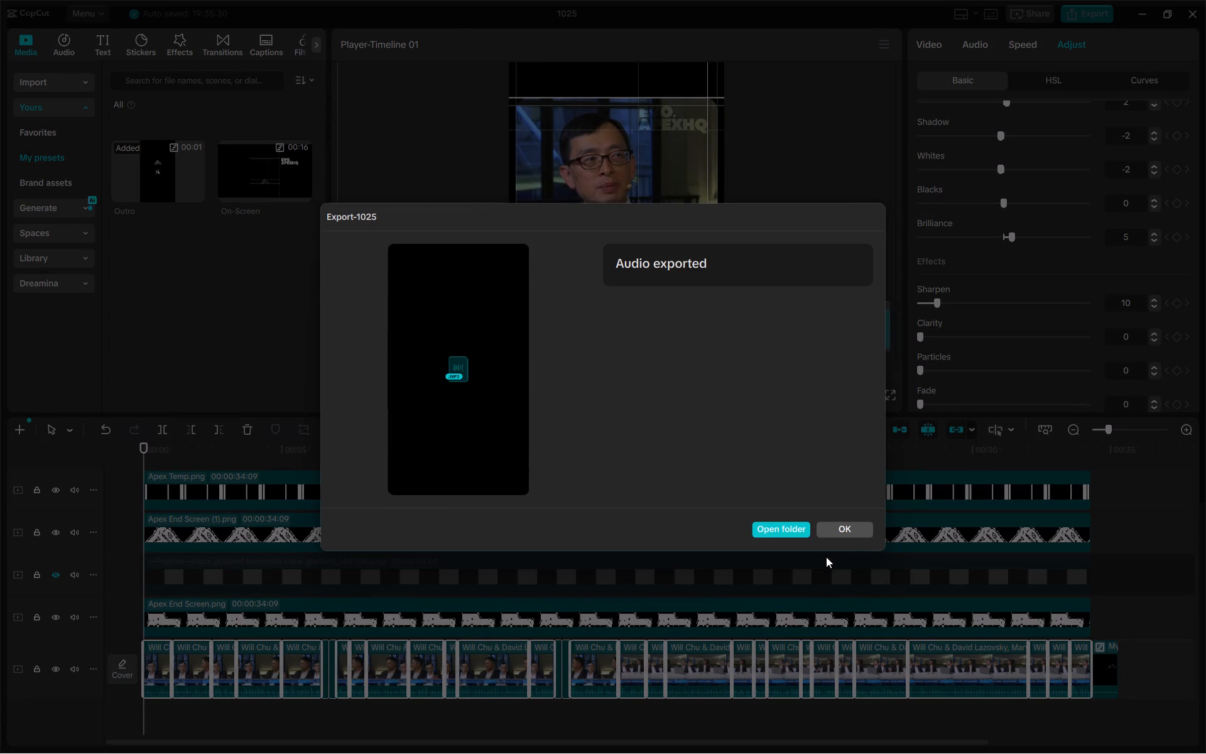
left_click(847, 535)
Import the exported 1025 audio file from the Cap Expos export subfolder into the project media.
left_click(60, 83)
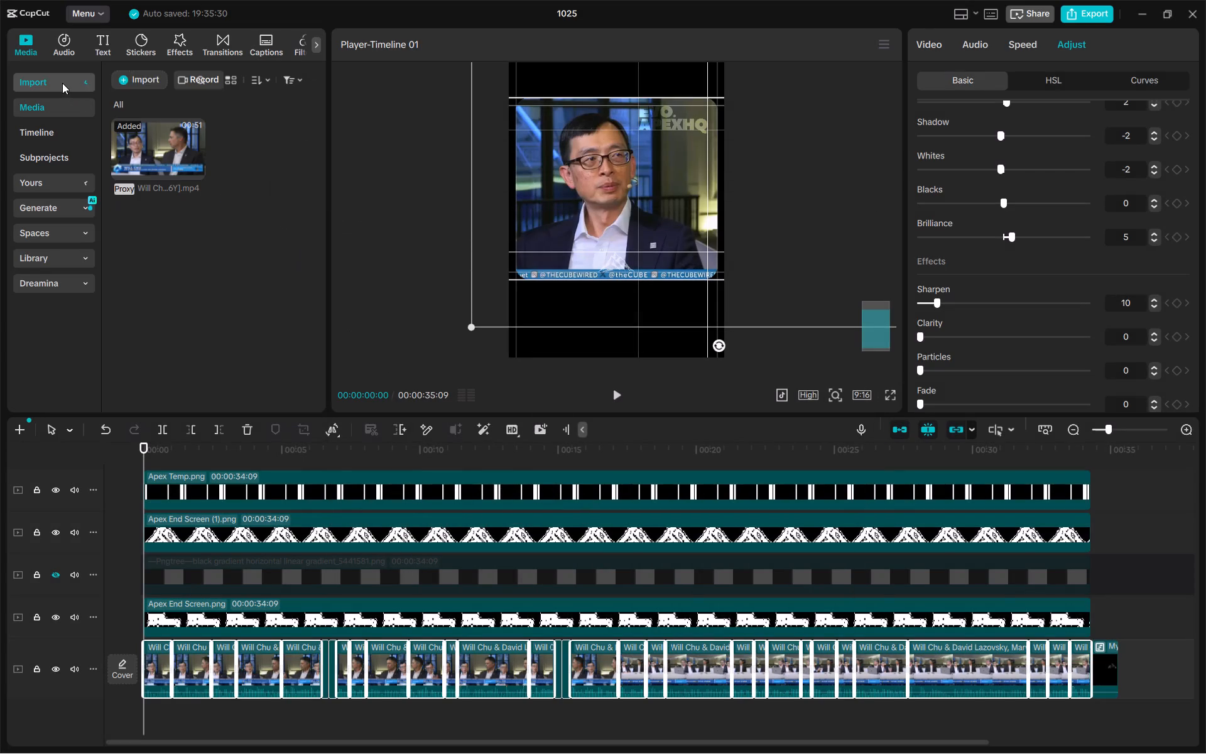
left_click(133, 81)
left_click(165, 110)
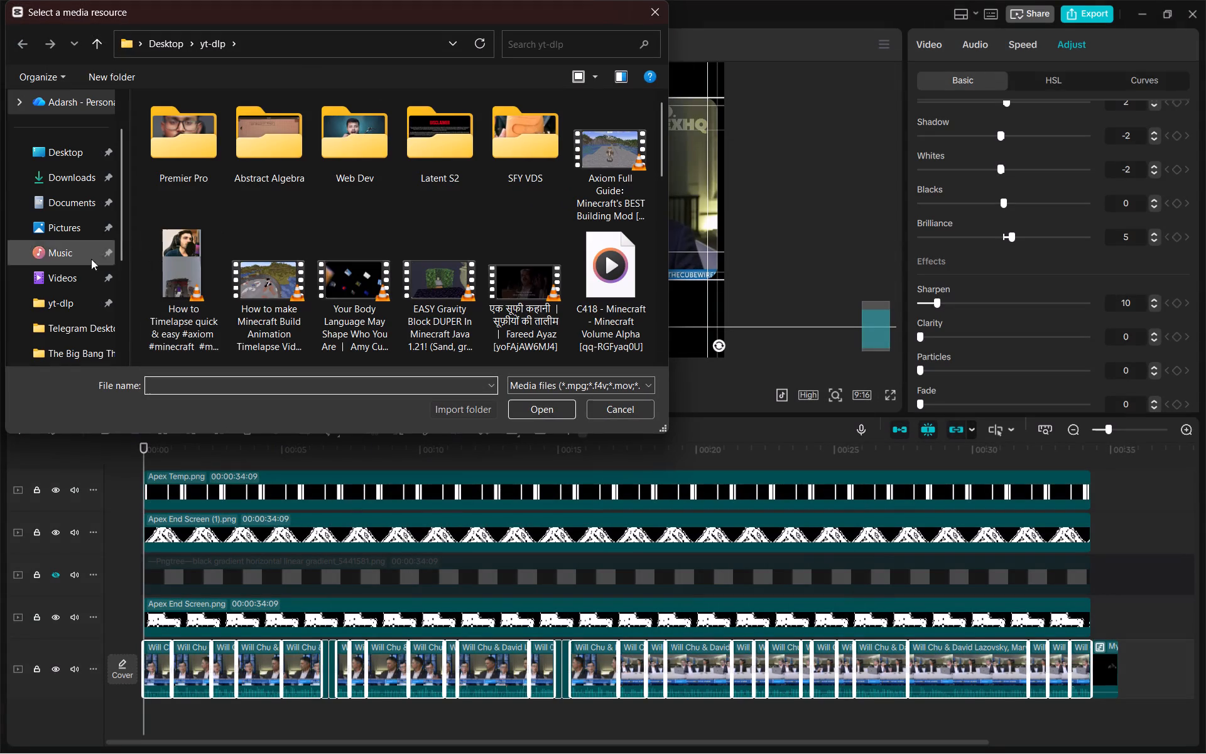
scroll(87, 341, "down", 1)
left_click(82, 307)
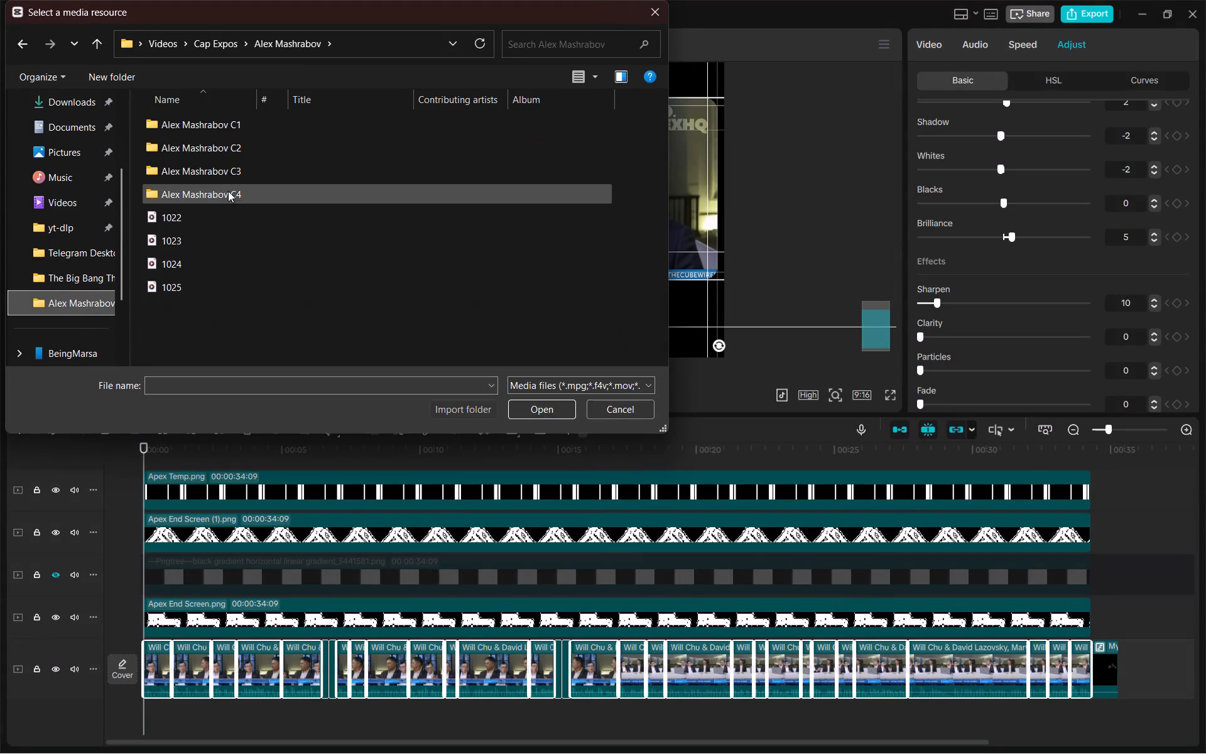
left_click(210, 286)
left_click(551, 410)
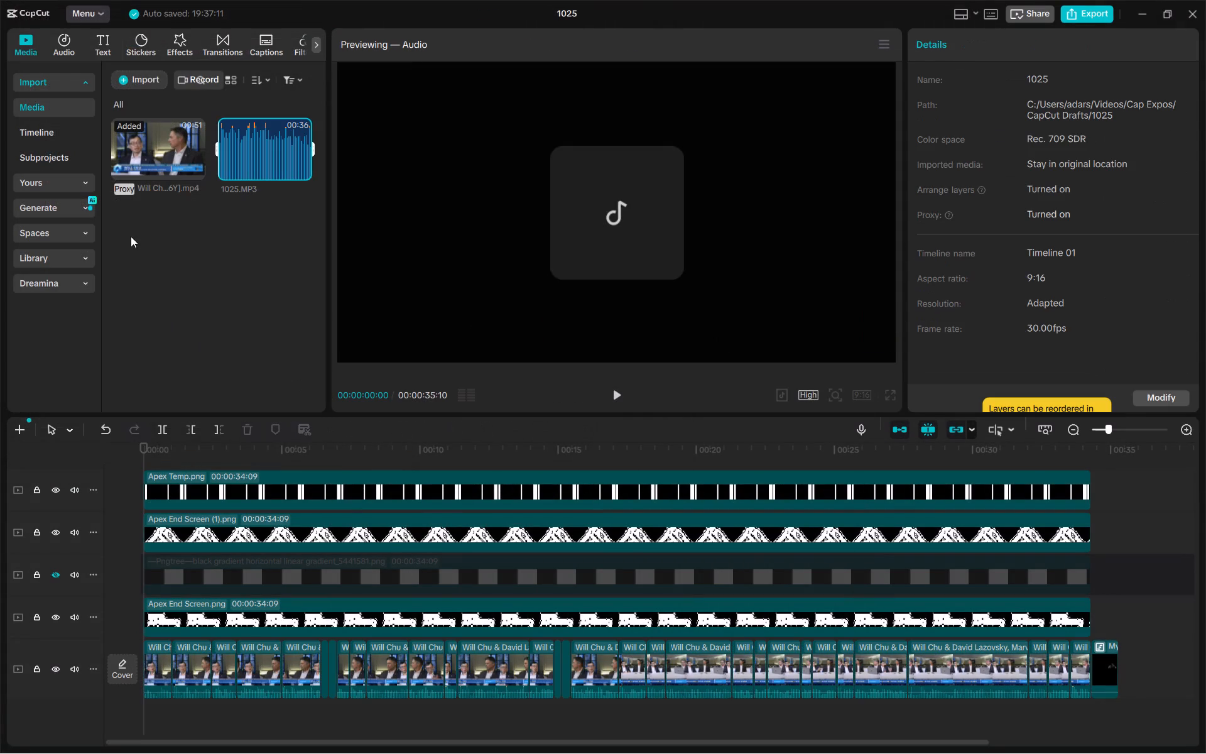
Place 1025.MP3 beneath the main video track from the timeline start and mute the main video track.
left_click_drag(252, 158, 119, 703)
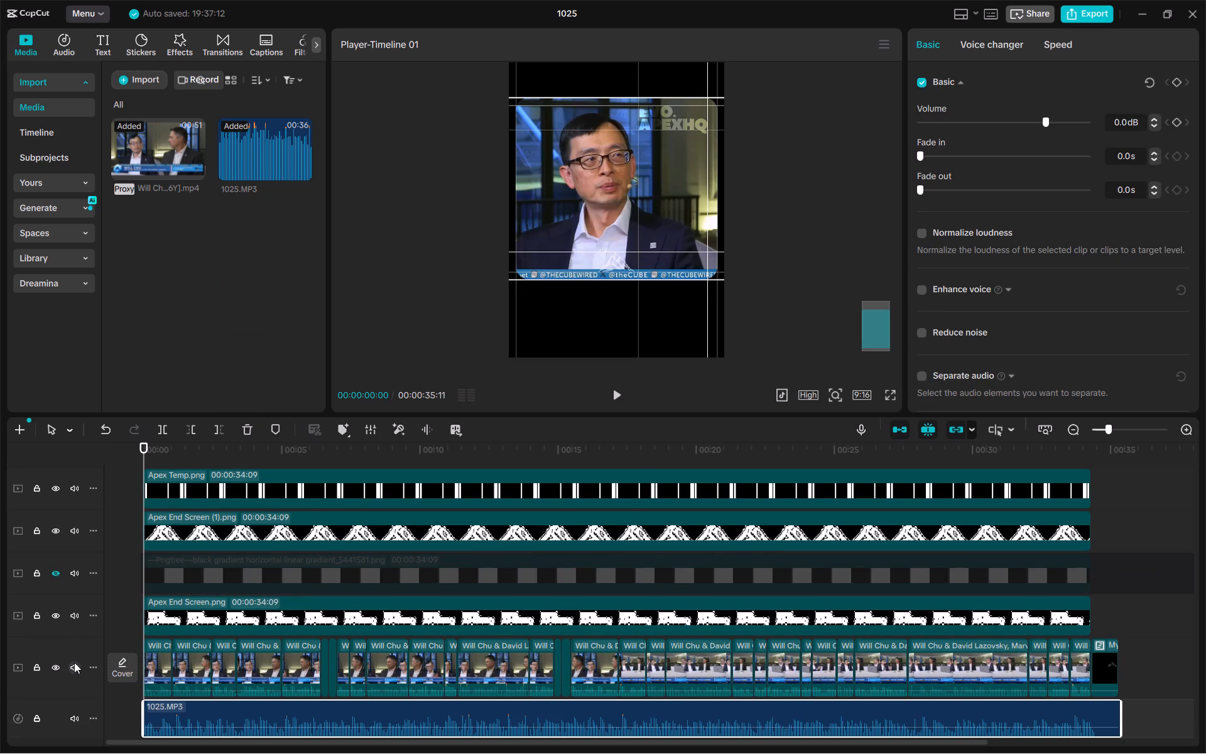
left_click(74, 662)
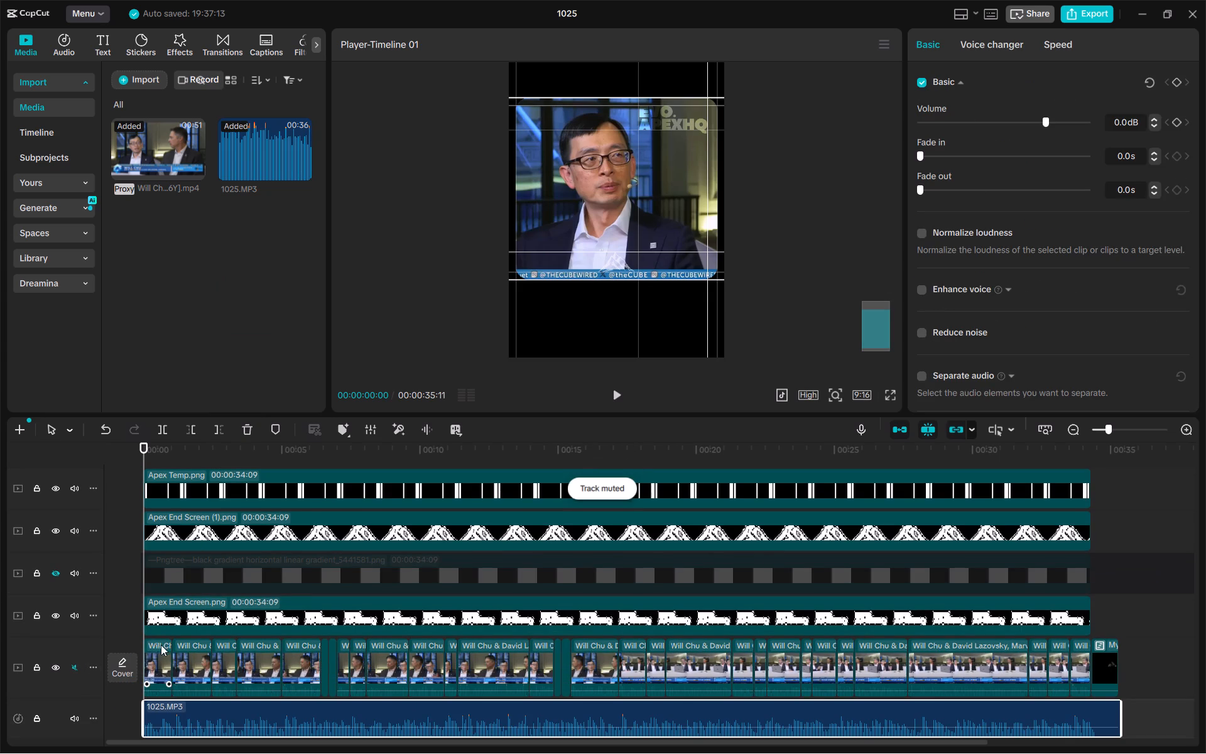
Trim the first frame off the 1025.MP3 clip and keep its start aligned with the timeline's beginning.
scroll(164, 672, "up", 20, "ctrl")
scroll(164, 672, "up", 5, "ctrl")
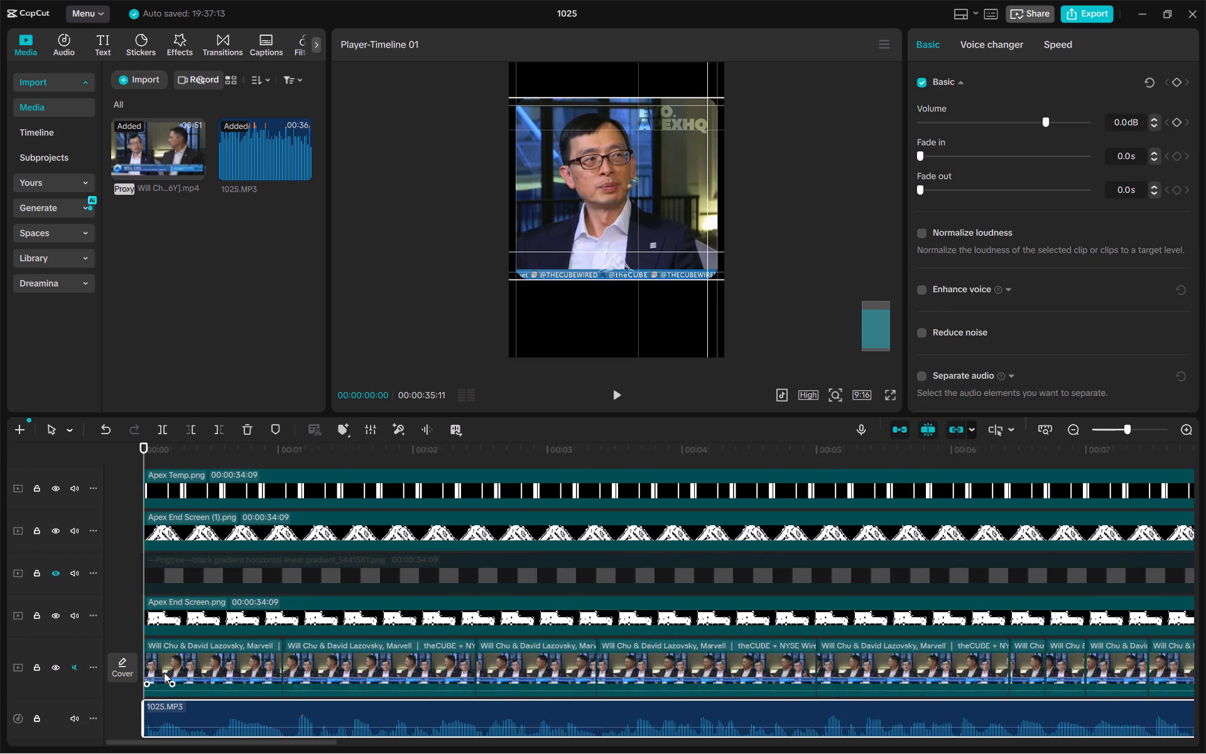
scroll(164, 672, "up", 20, "ctrl")
scroll(164, 672, "up", 11, "ctrl")
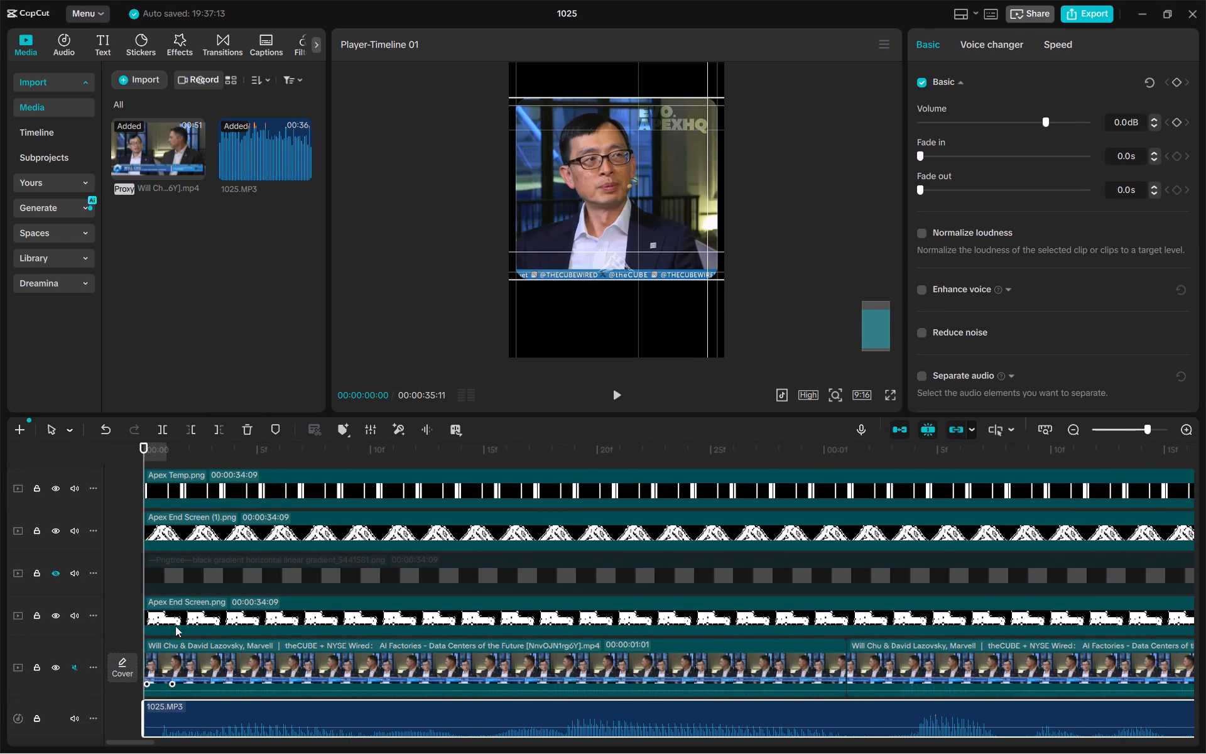
left_click_drag(141, 446, 161, 451)
key("q")
left_click_drag(225, 719, 178, 719)
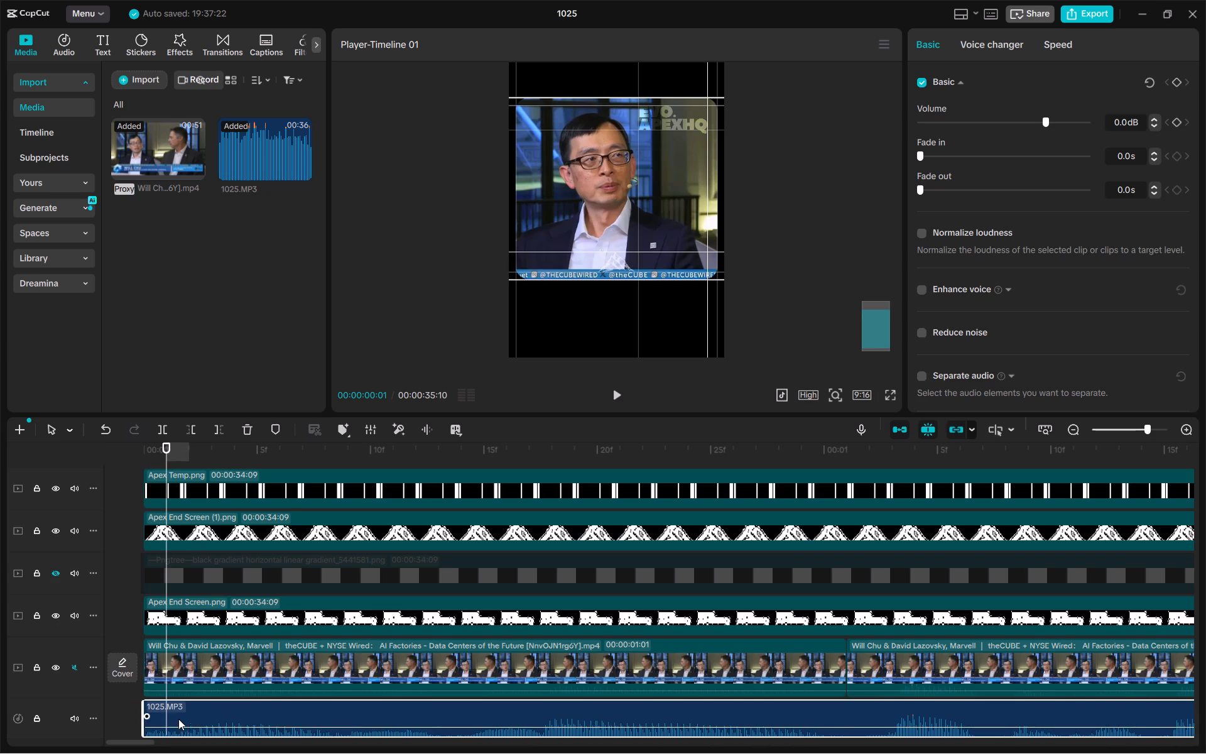
Shorten the end of the 1025.MP3 clip to where the image overlays end, before the outro clip.
scroll(541, 637, "down", 20, "ctrl")
scroll(541, 637, "down", 14, "ctrl")
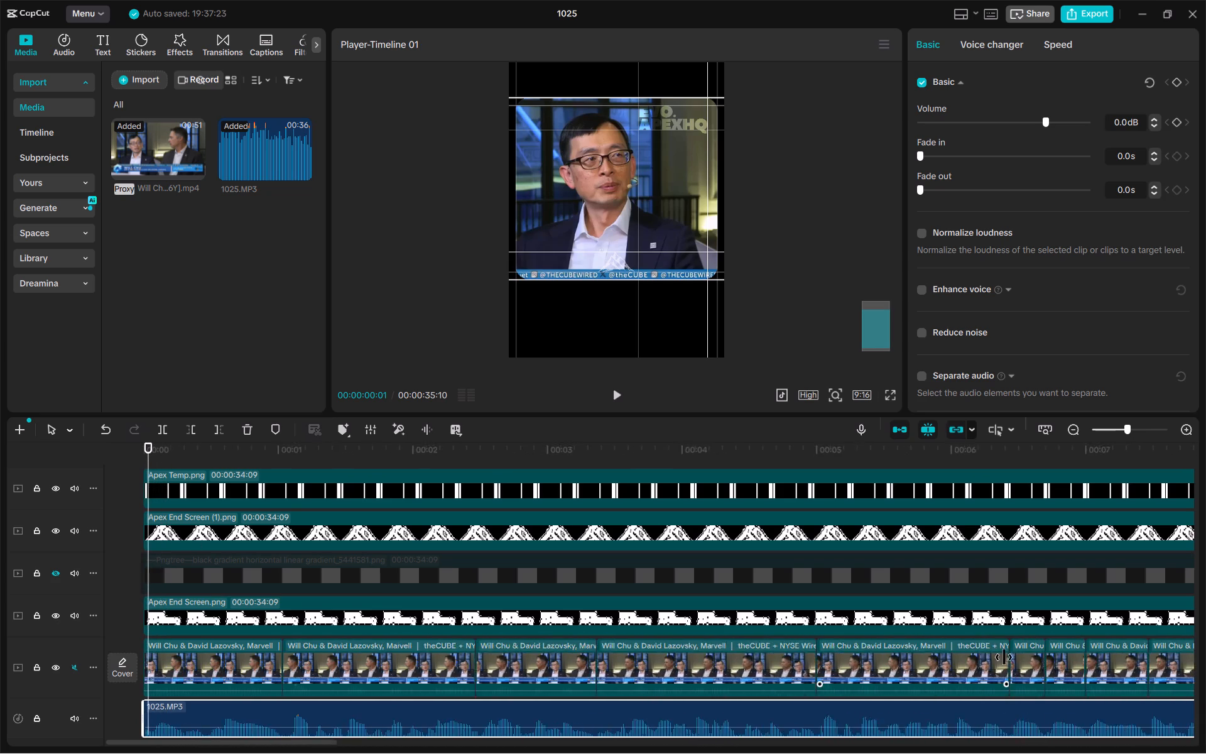
scroll(1004, 657, "down", 20, "ctrl")
scroll(1004, 657, "down", 13, "ctrl")
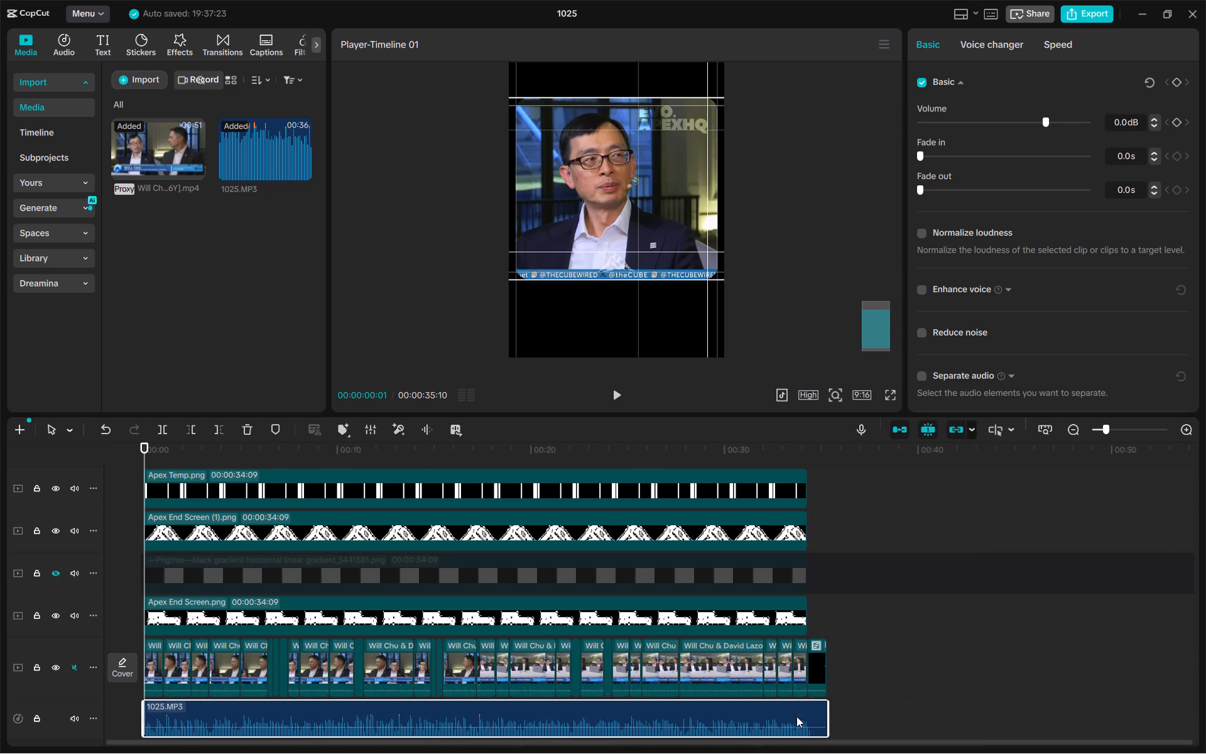
left_click_drag(769, 708, 751, 705)
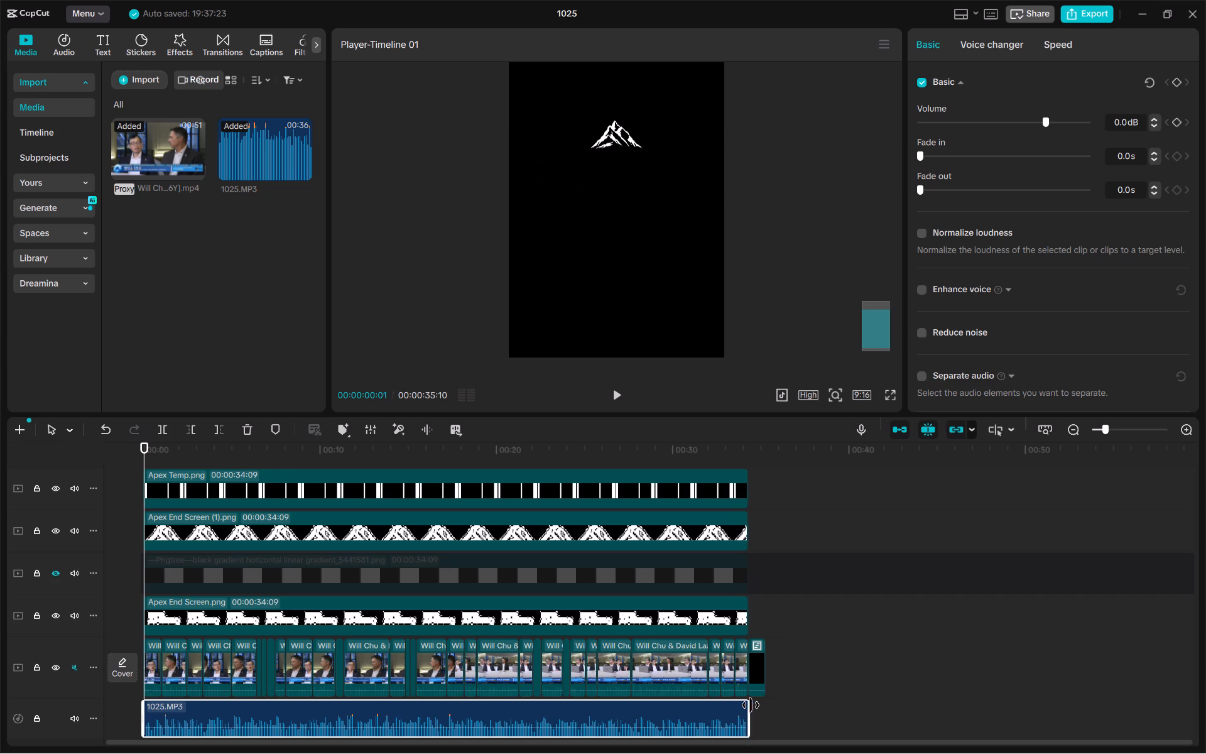
Play back the opening part of the timeline, and again from the start, to check the audio against the video.
left_click(616, 395)
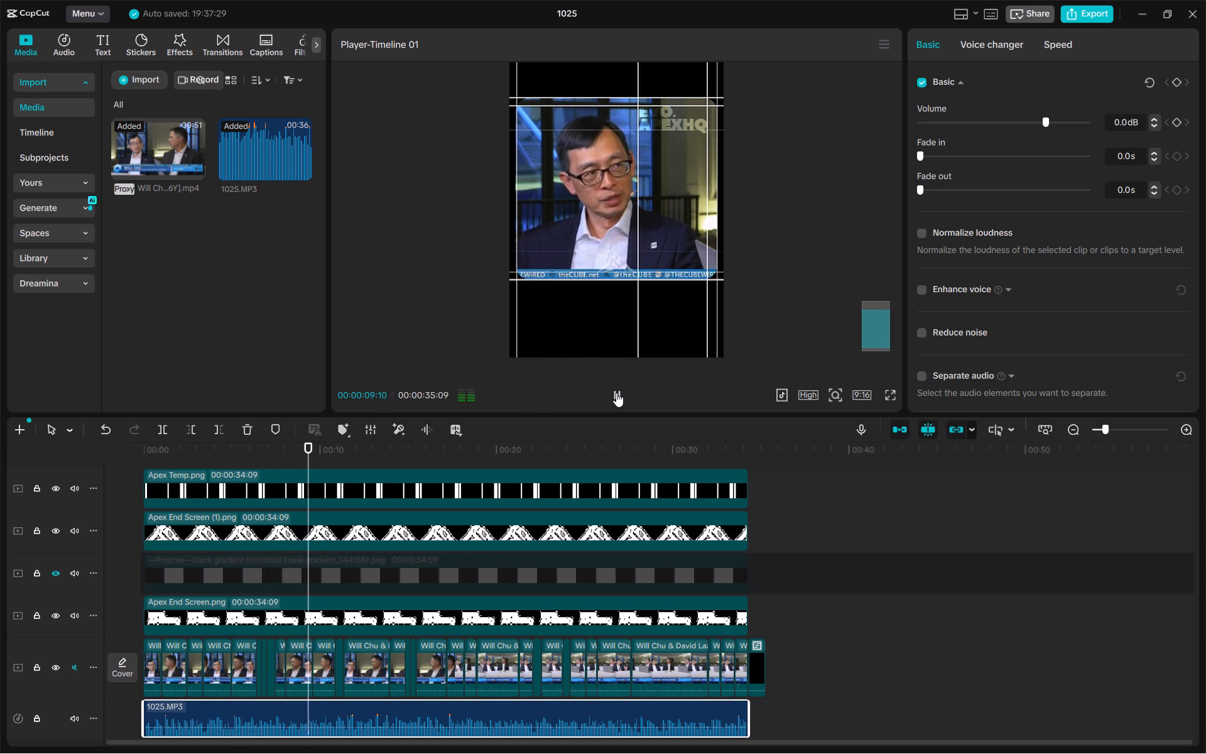
left_click(616, 393)
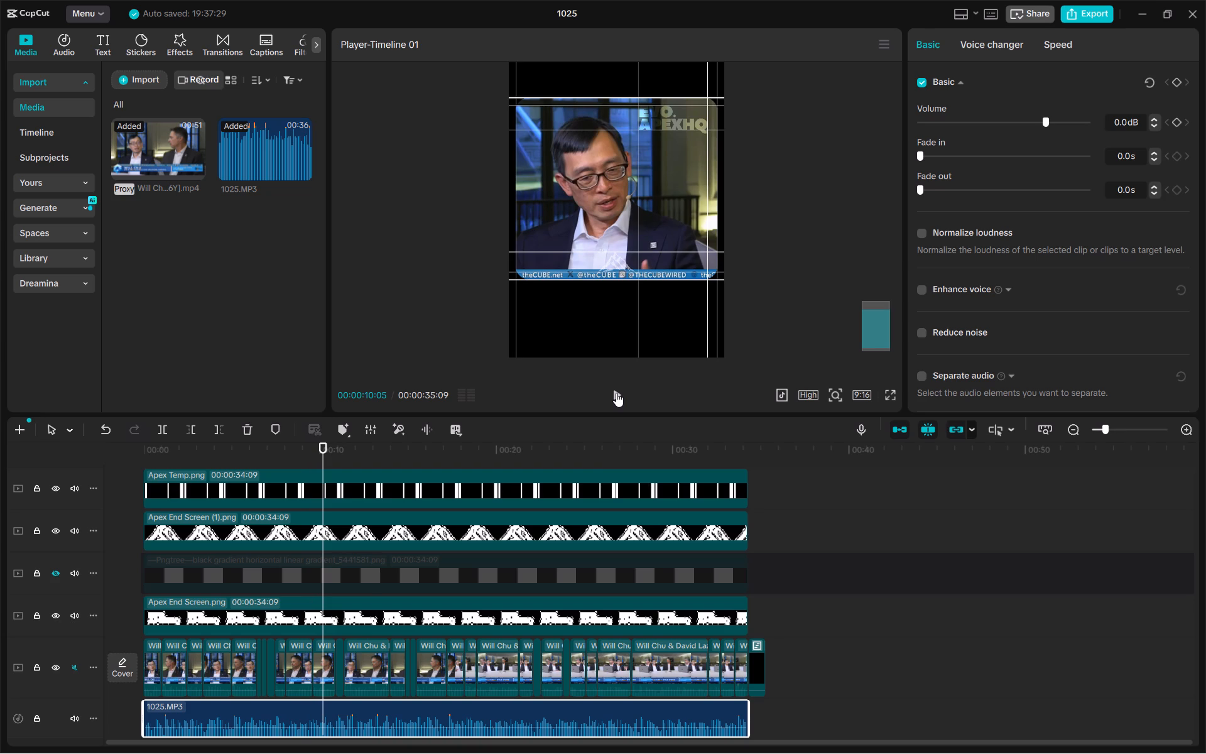
left_click(616, 393)
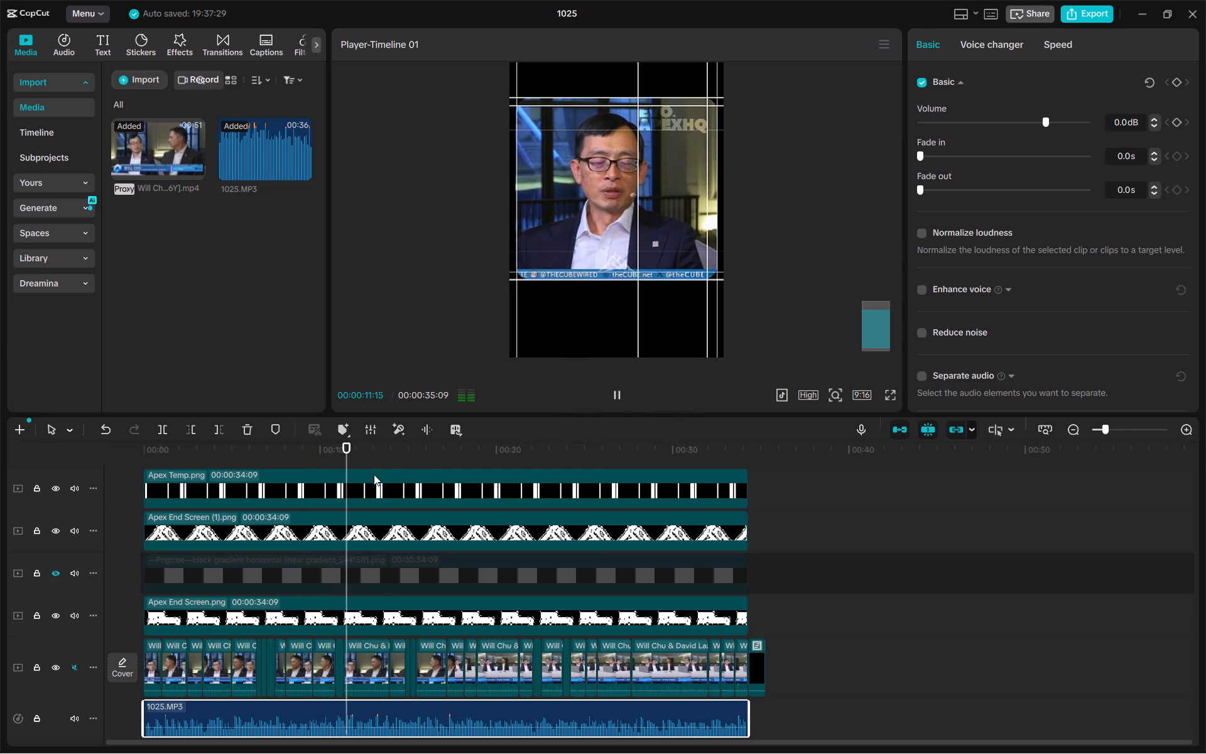
key("space")
left_click_drag(352, 450, 94, 447)
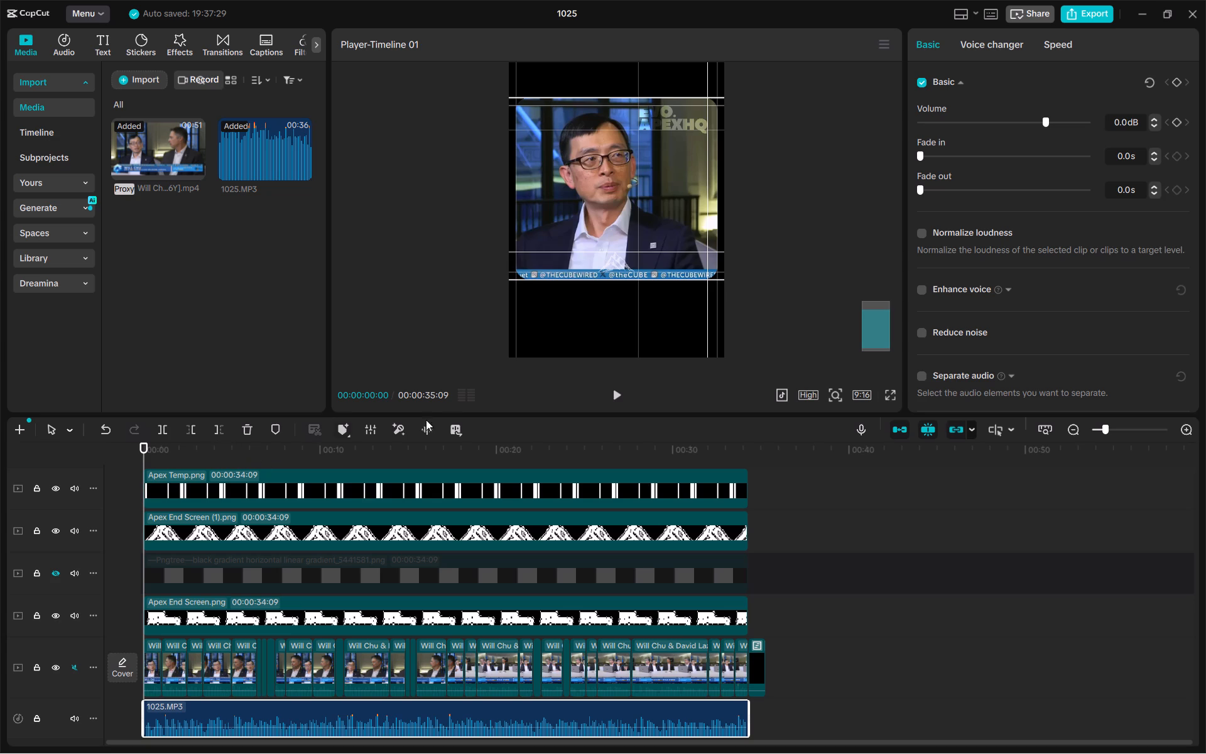
key("space")
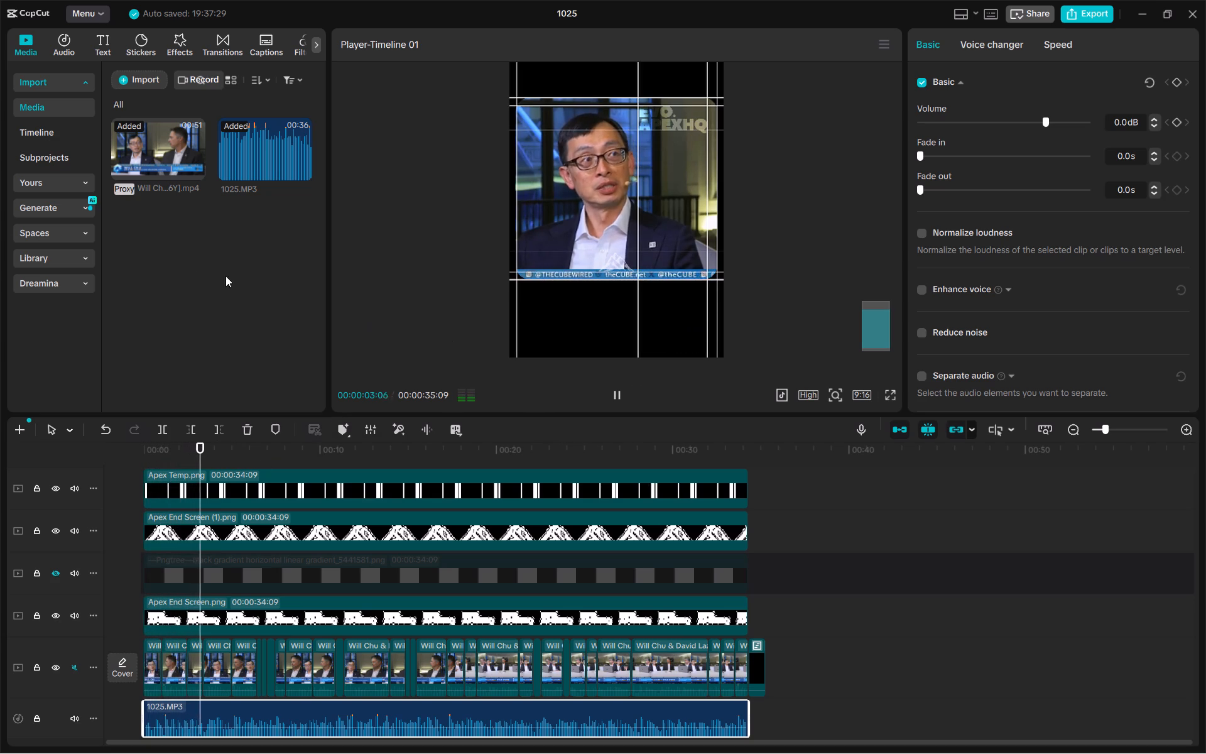
Generate auto captions for the timeline with English as the spoken language.
left_click(99, 42)
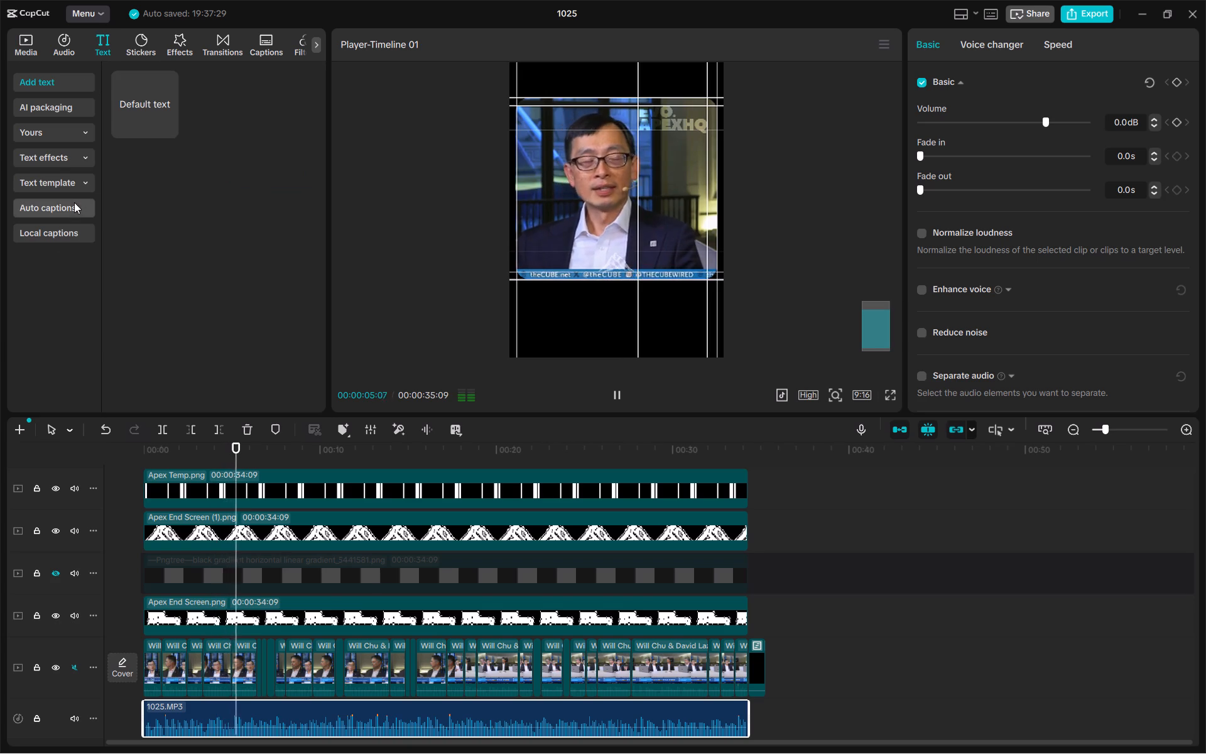
left_click(74, 203)
left_click(285, 394)
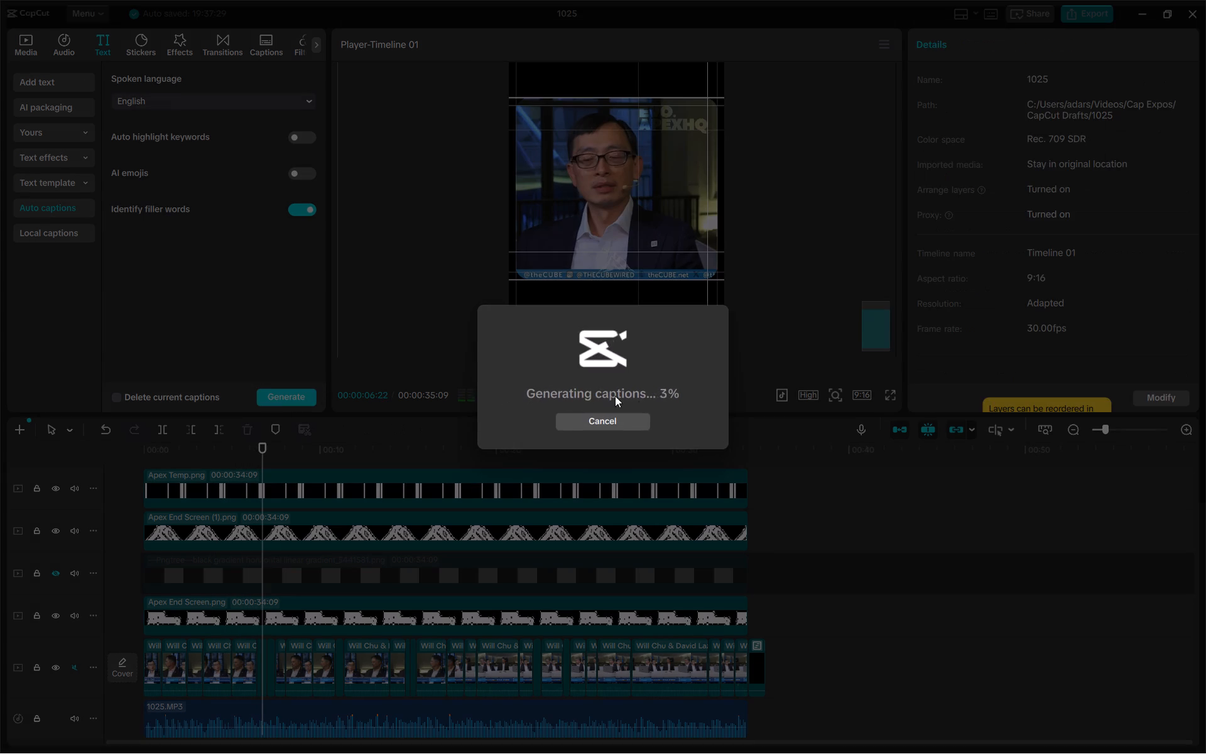
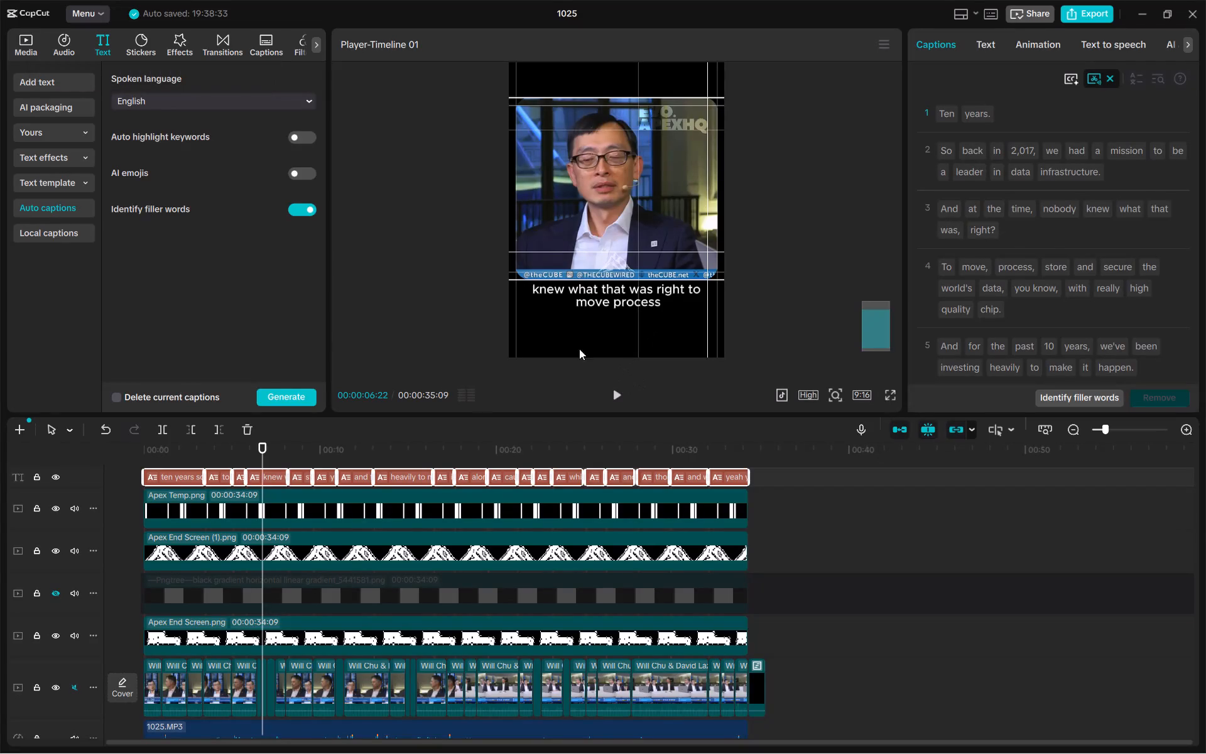
Set the font of all captions to Montserrat and their font size to 20.
left_click_drag(263, 447, 12, 452)
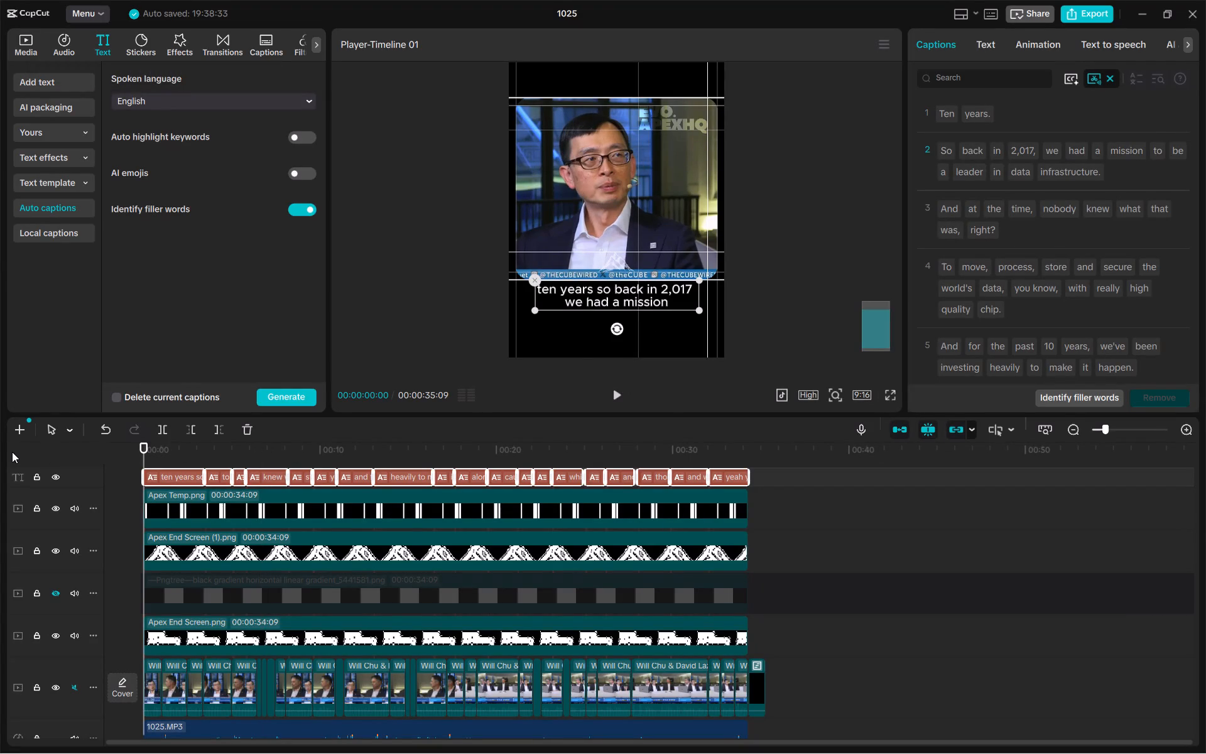
left_click(986, 46)
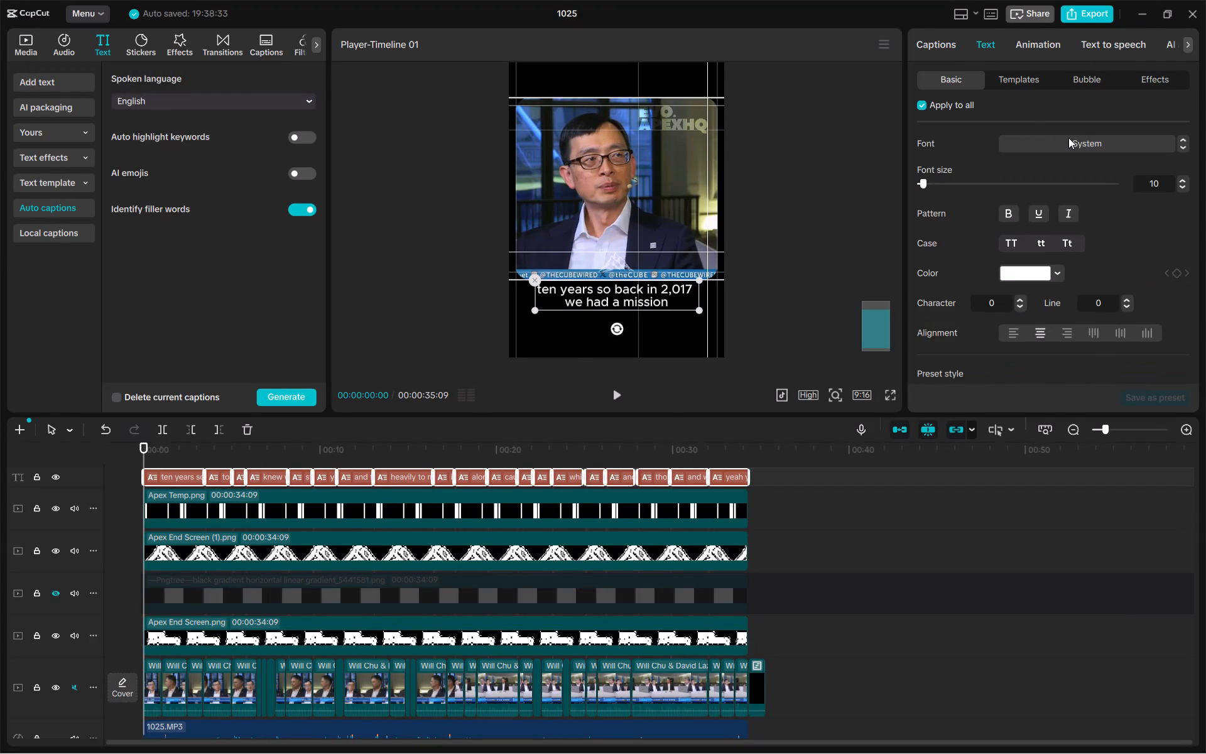
left_click(1069, 138)
left_click(1087, 164)
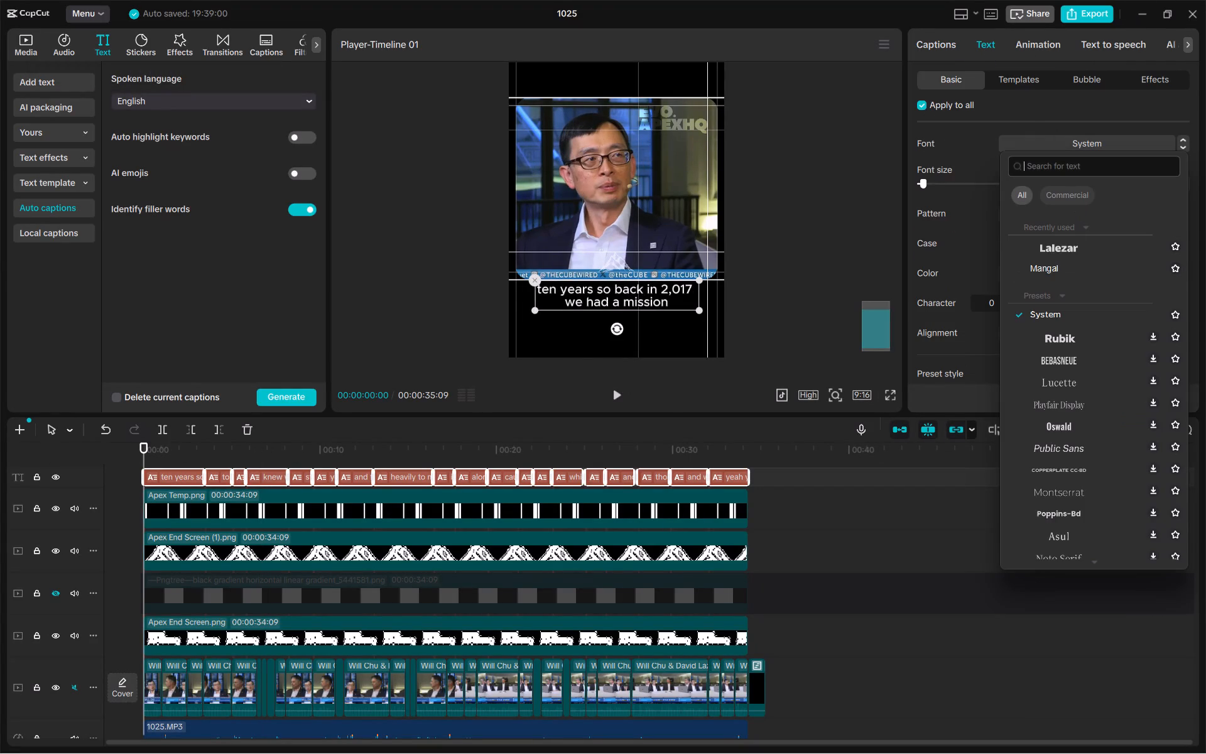
type("monst")
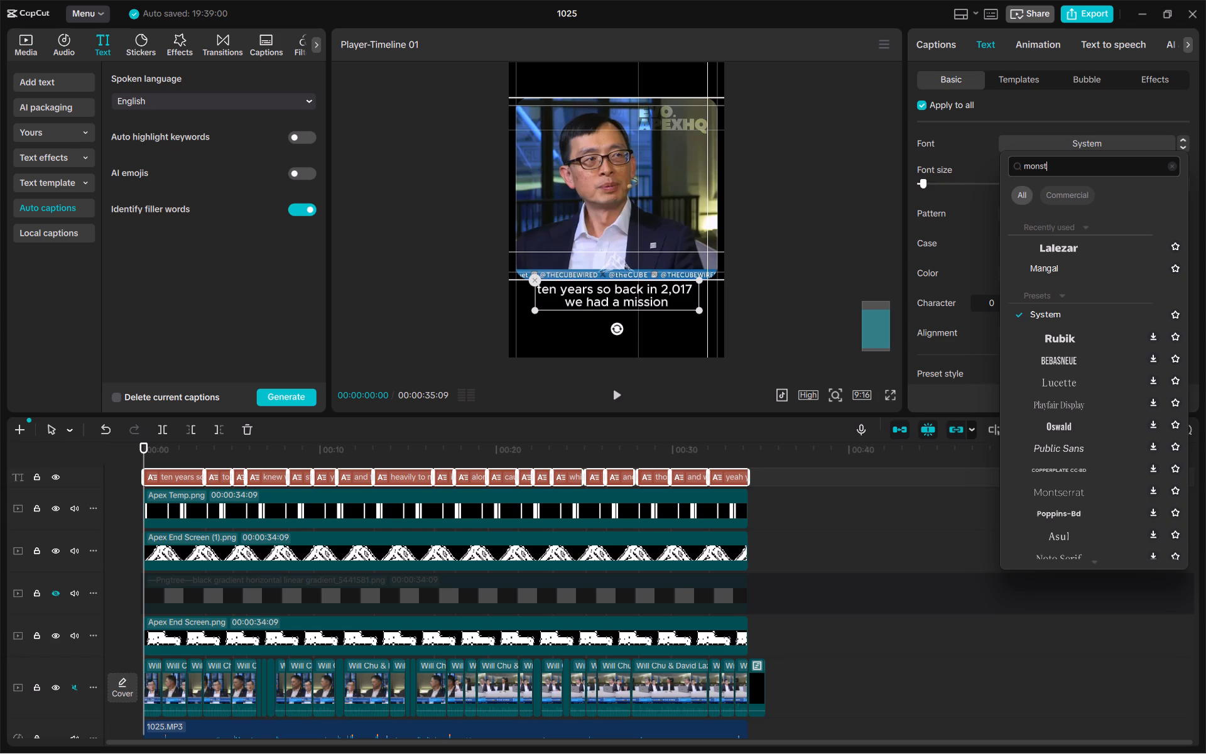
key("BackSpace")
key("BackSpace")
type("tserrat")
key("Return")
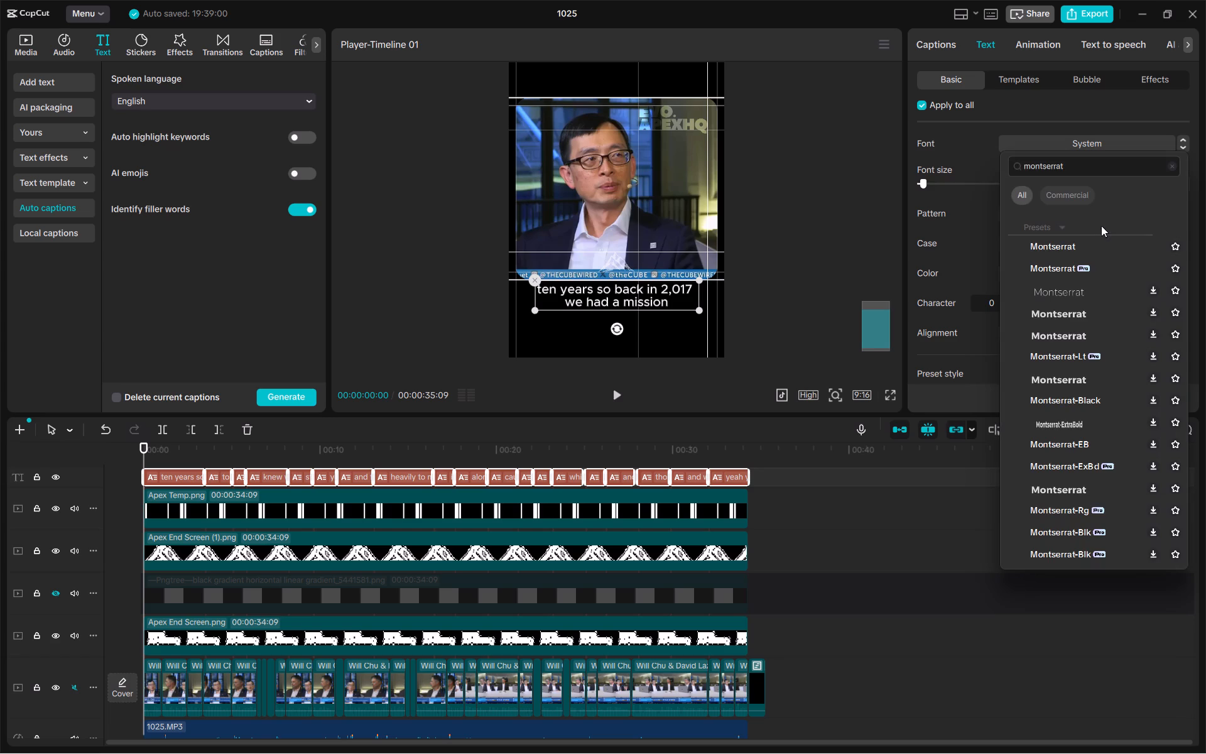
left_click(1083, 241)
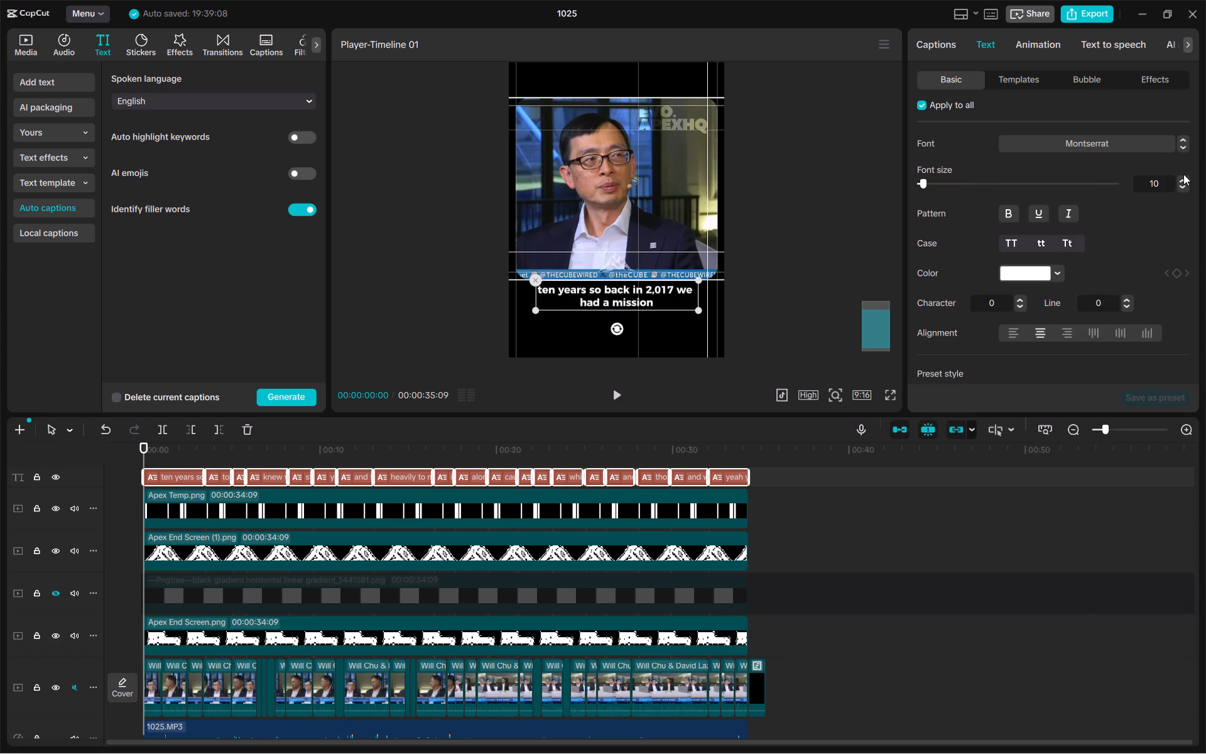
triple_click(1183, 181)
triple_click(1183, 181)
triple_click(1183, 181)
left_click(1183, 181)
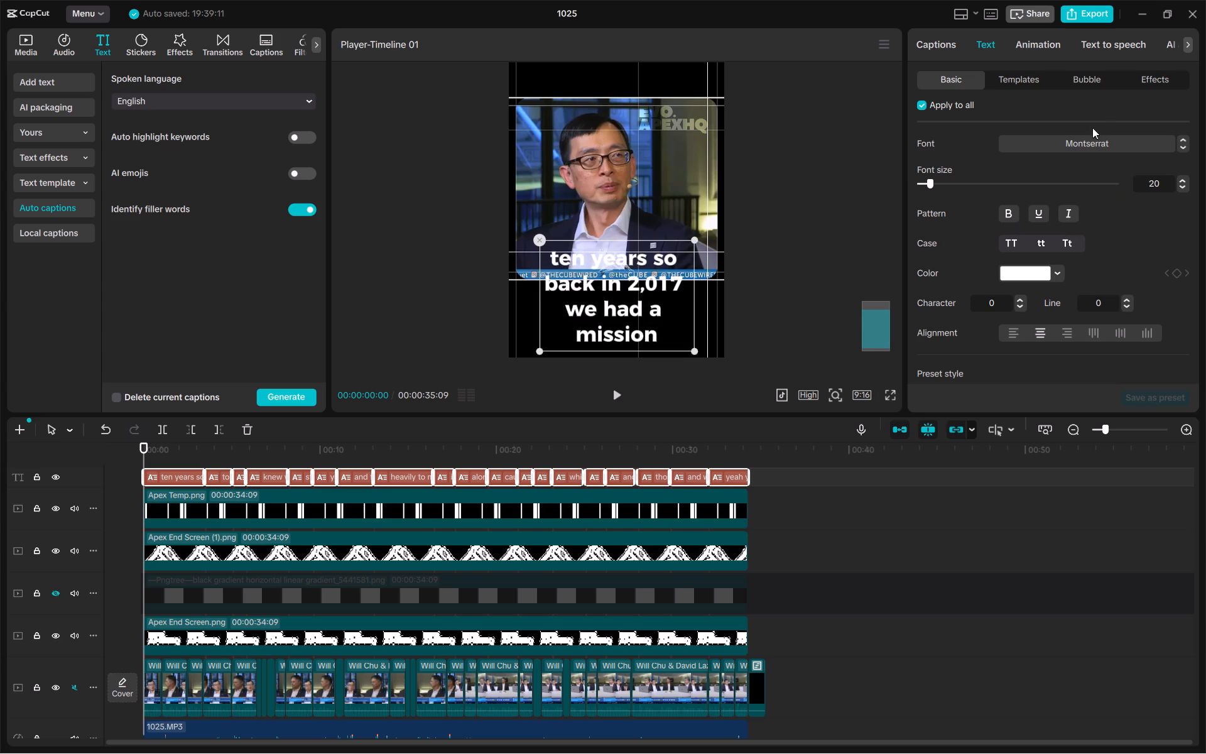
Search the caption animations for "single line" and apply the Single Line animation to all captions.
left_click(1041, 41)
left_click(1144, 85)
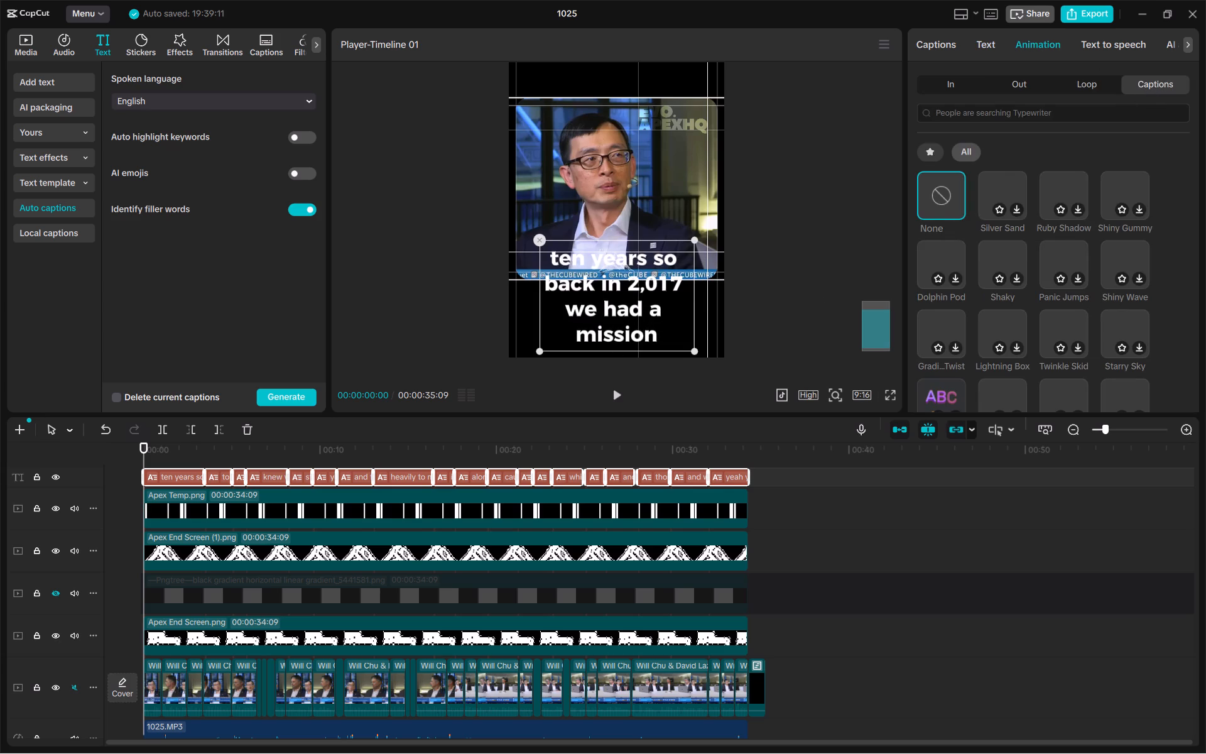
left_click(1108, 112)
left_click(1099, 160)
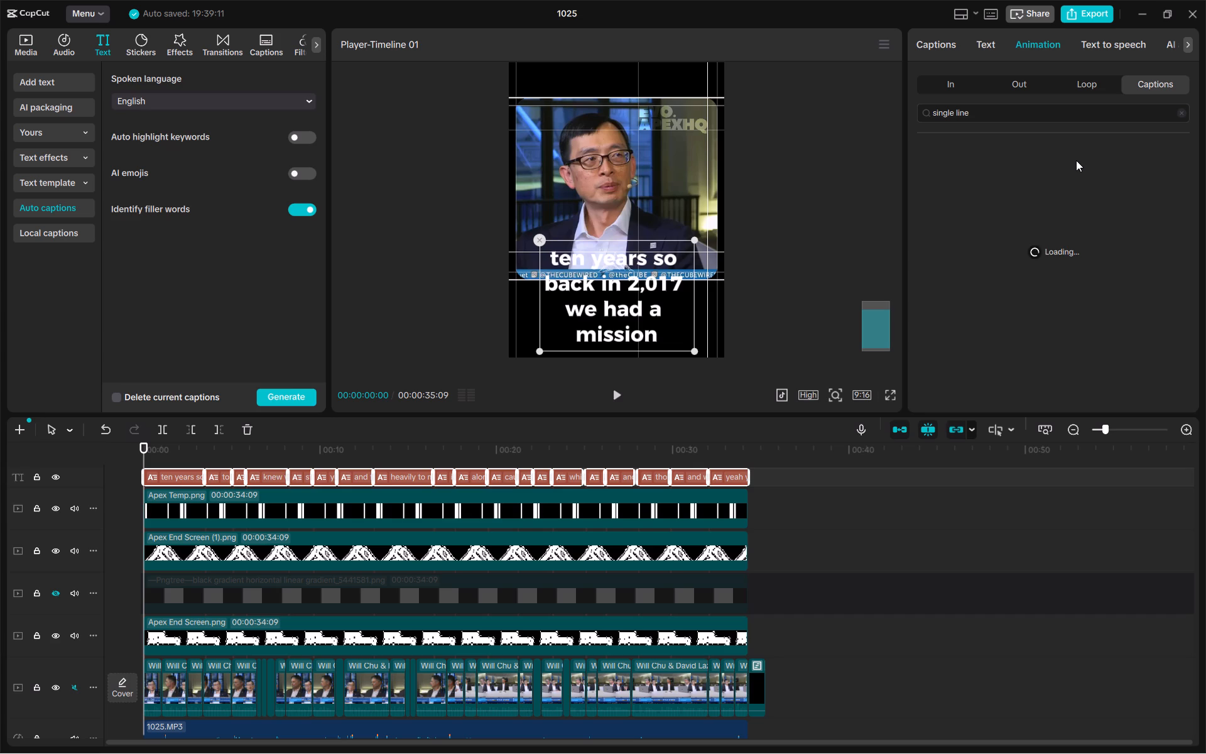
left_click(1006, 167)
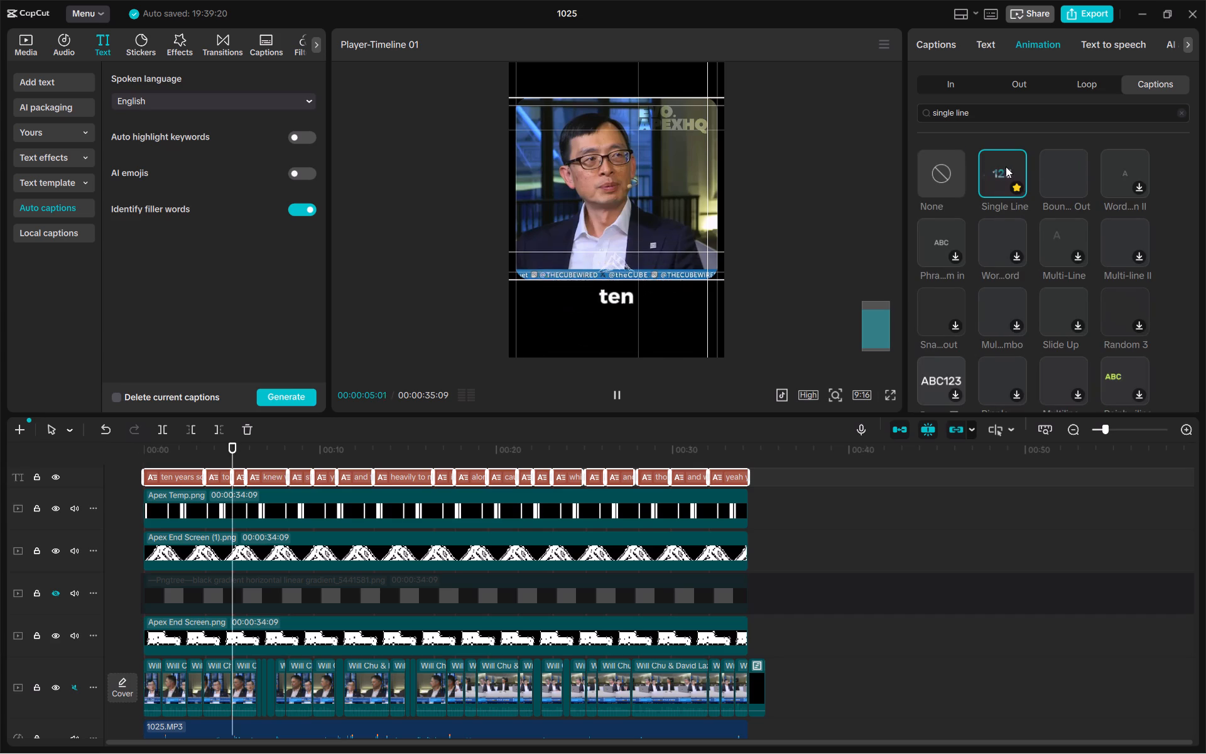
Move the captions up from the lower black area onto the interview footage, just below the speaker's face.
left_click_drag(609, 297, 607, 256)
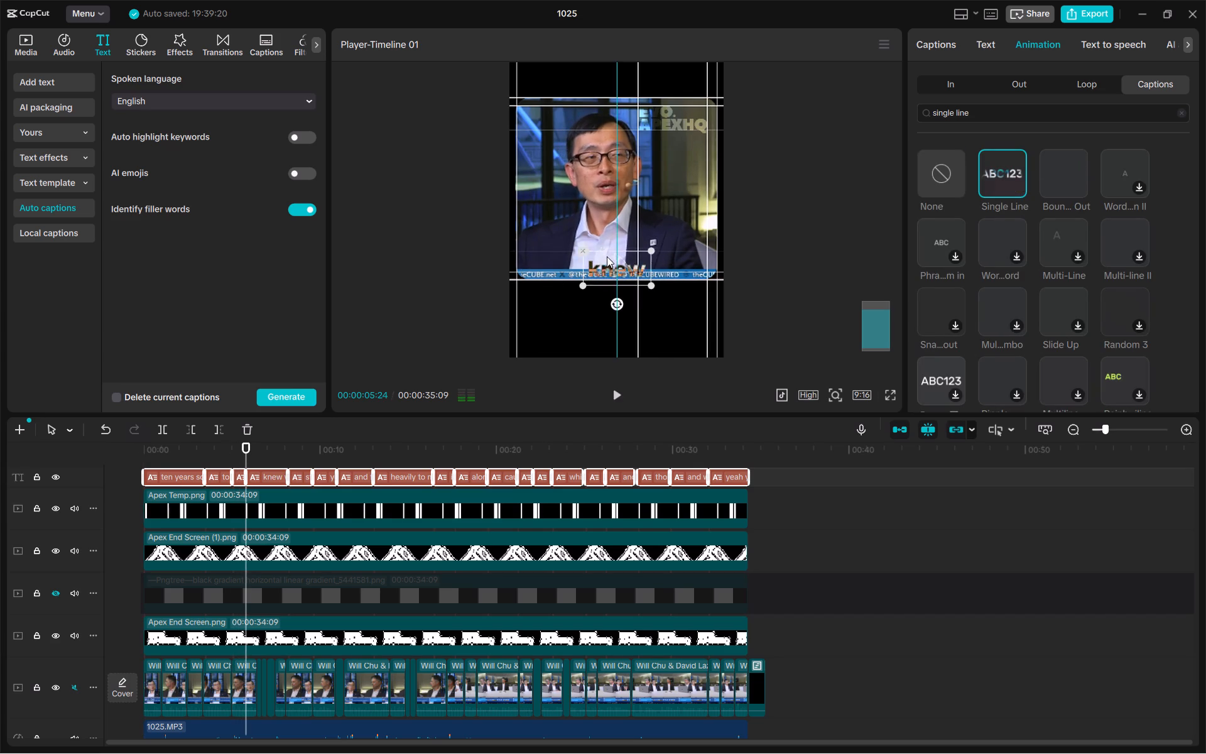
left_click_drag(607, 256, 605, 202)
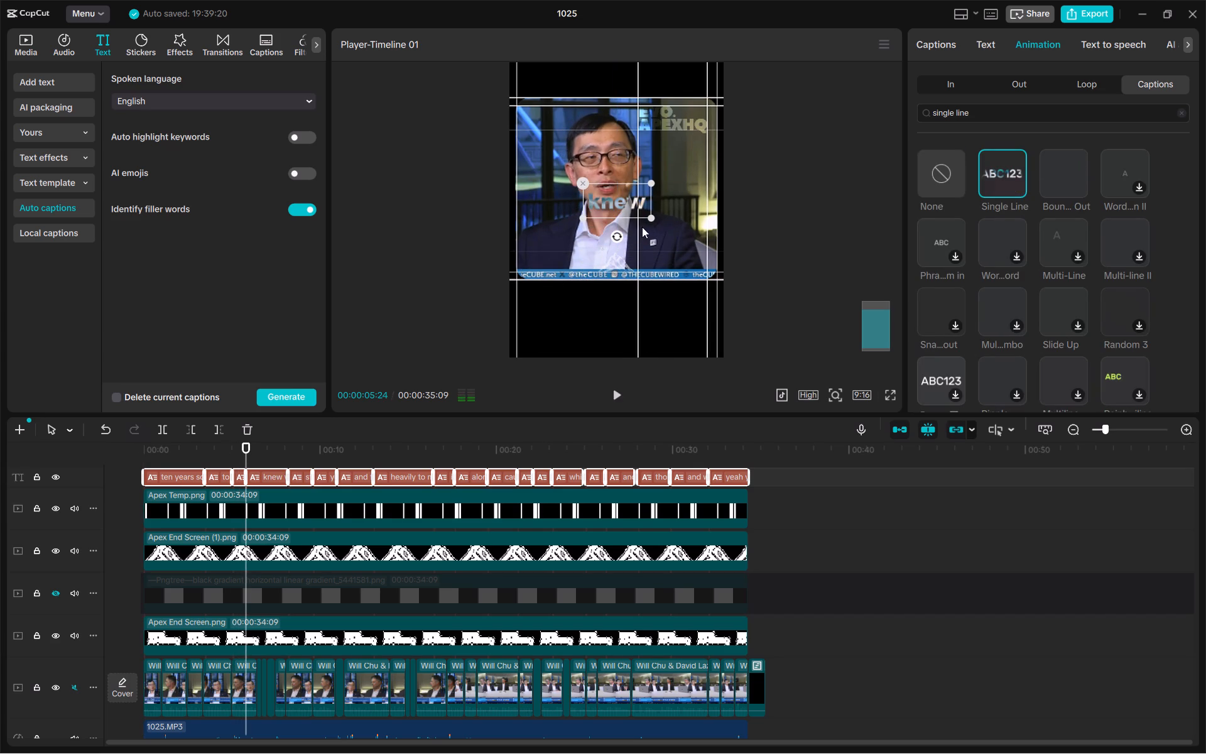
Play back the opening from the timeline's start twice, checking the first caption's words against the audio.
left_click(984, 43)
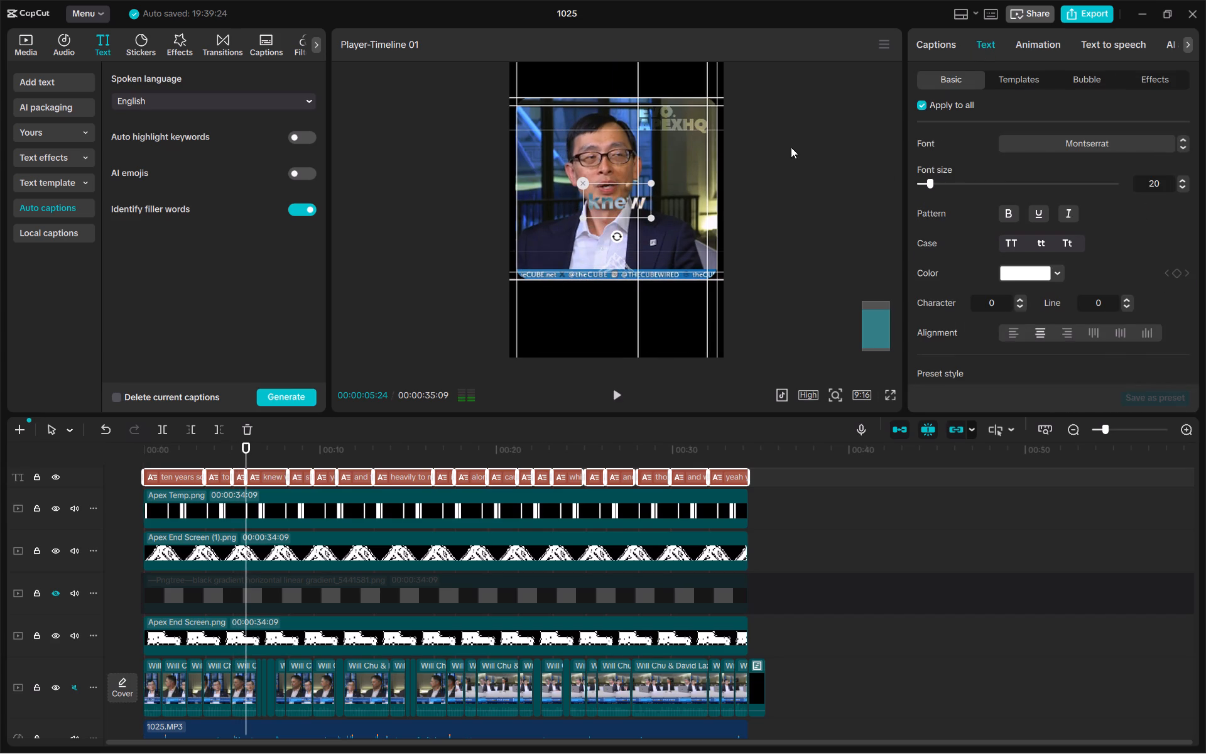
scroll(250, 494, "up", 6)
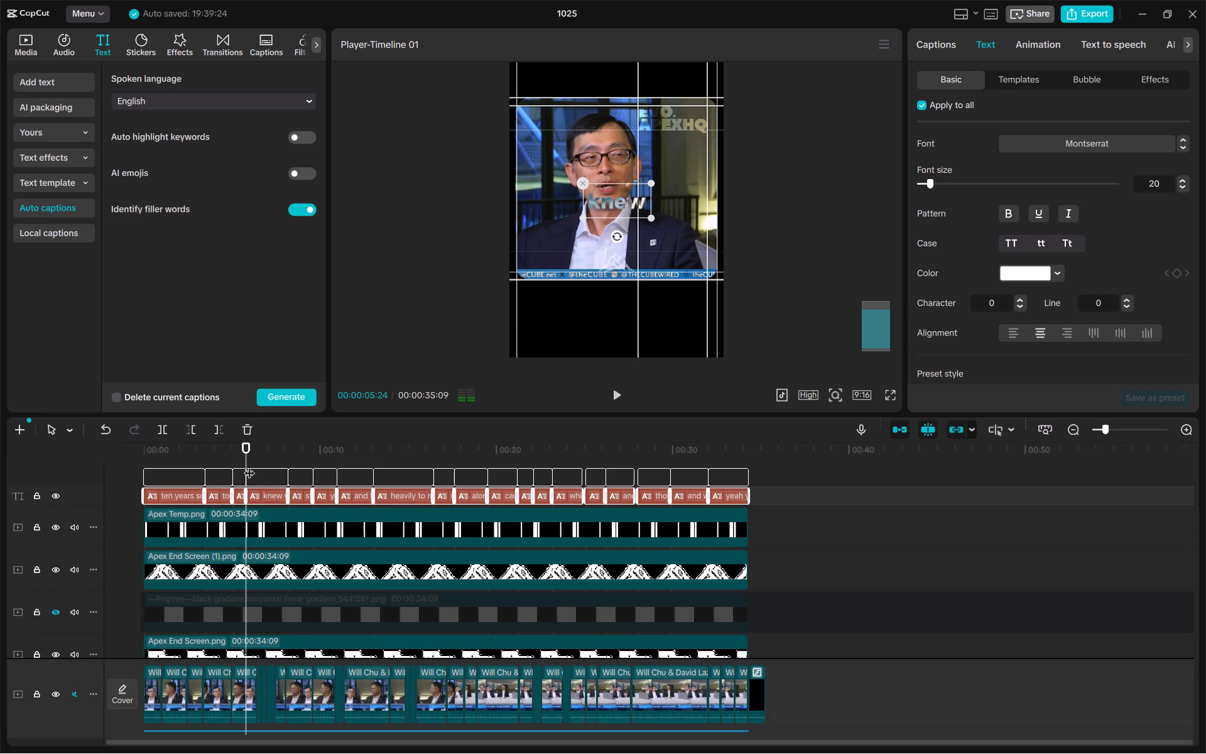
left_click_drag(249, 452, 138, 447)
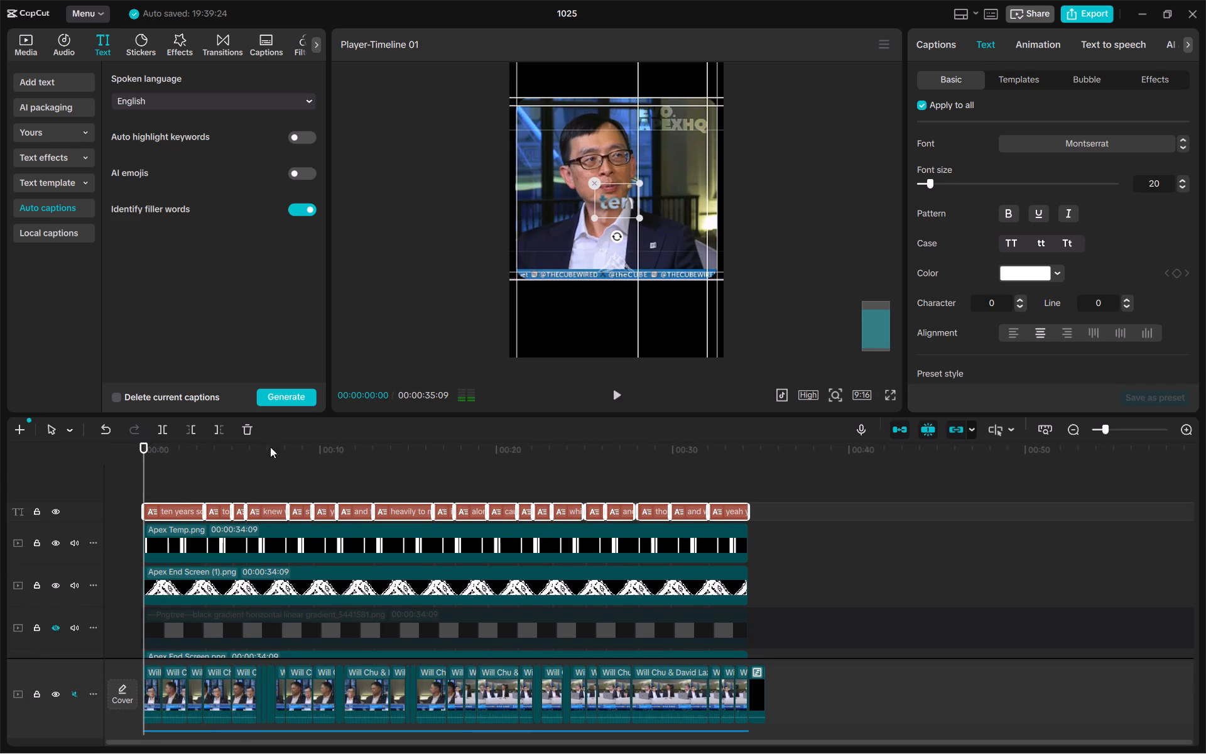
left_click(614, 393)
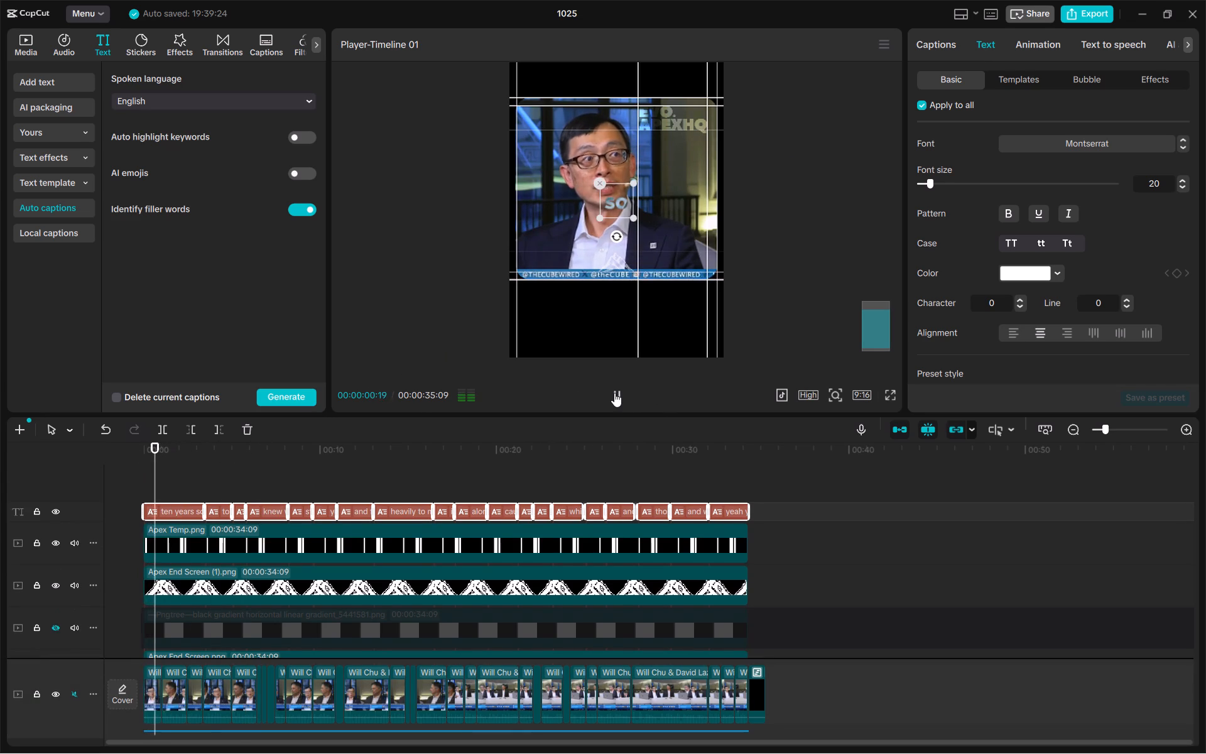
left_click(614, 393)
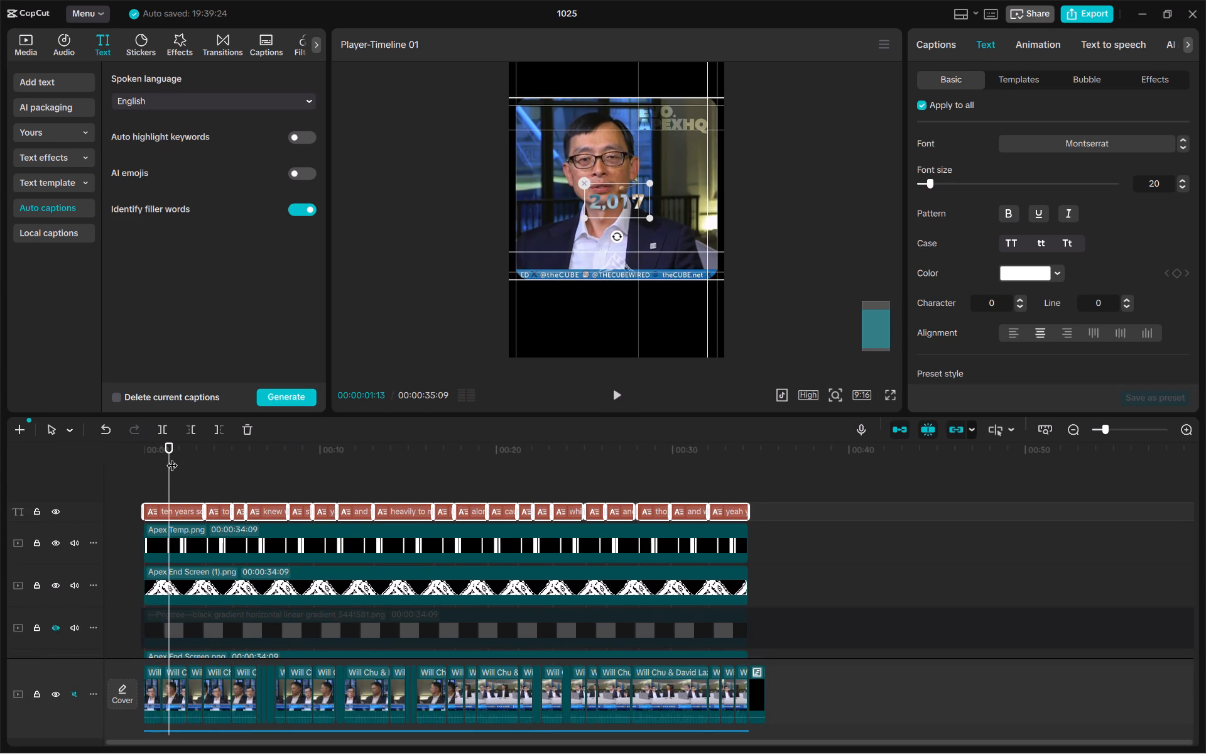
left_click_drag(173, 457, 116, 462)
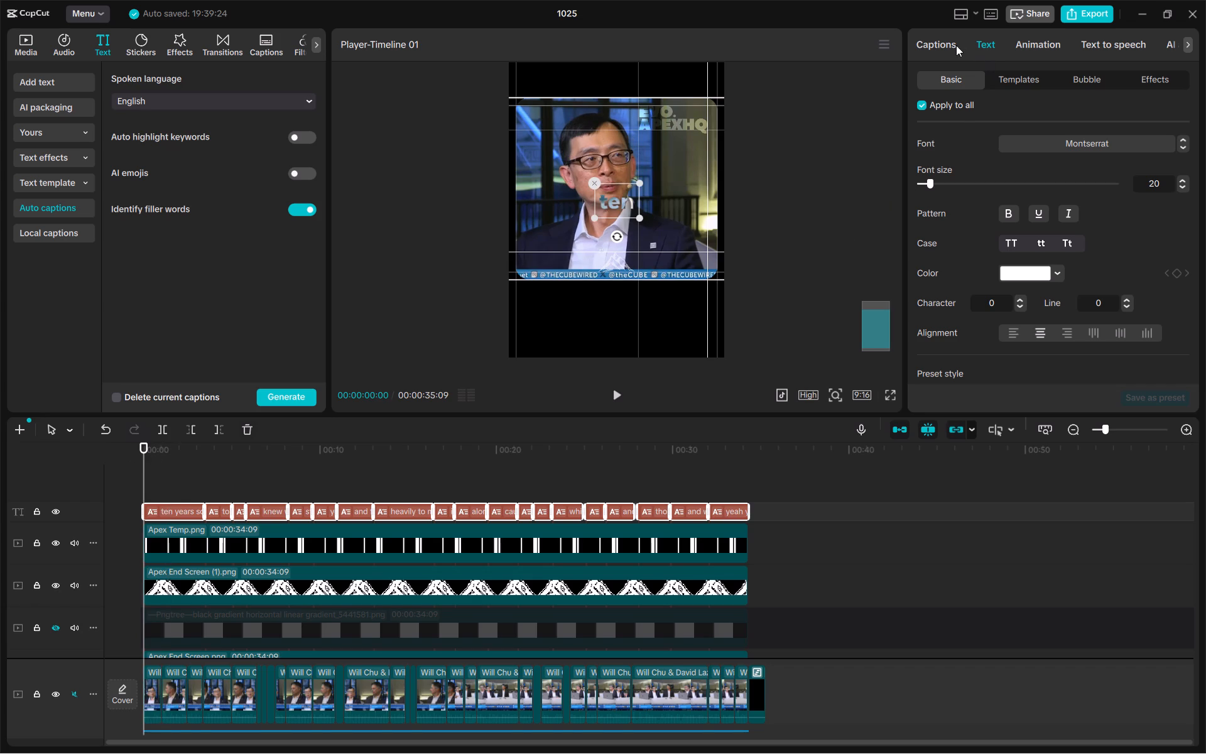
left_click(177, 510)
left_click(962, 135)
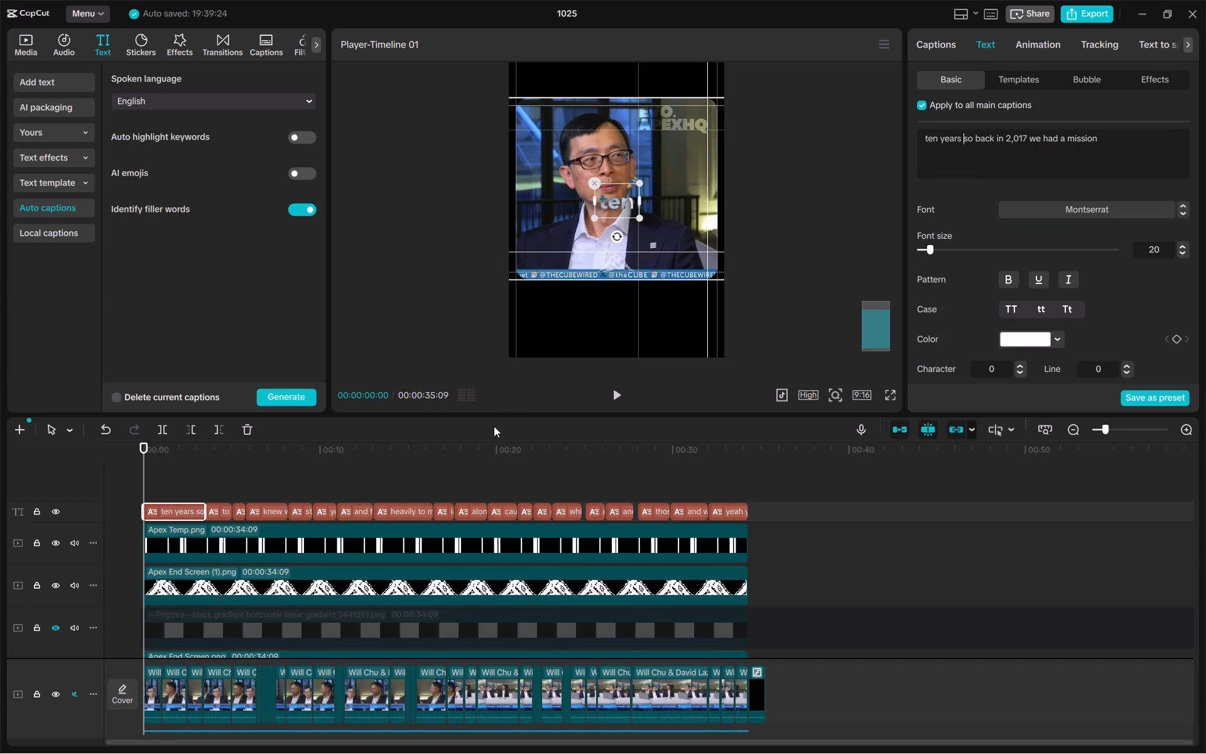
left_click(616, 393)
left_click(616, 393)
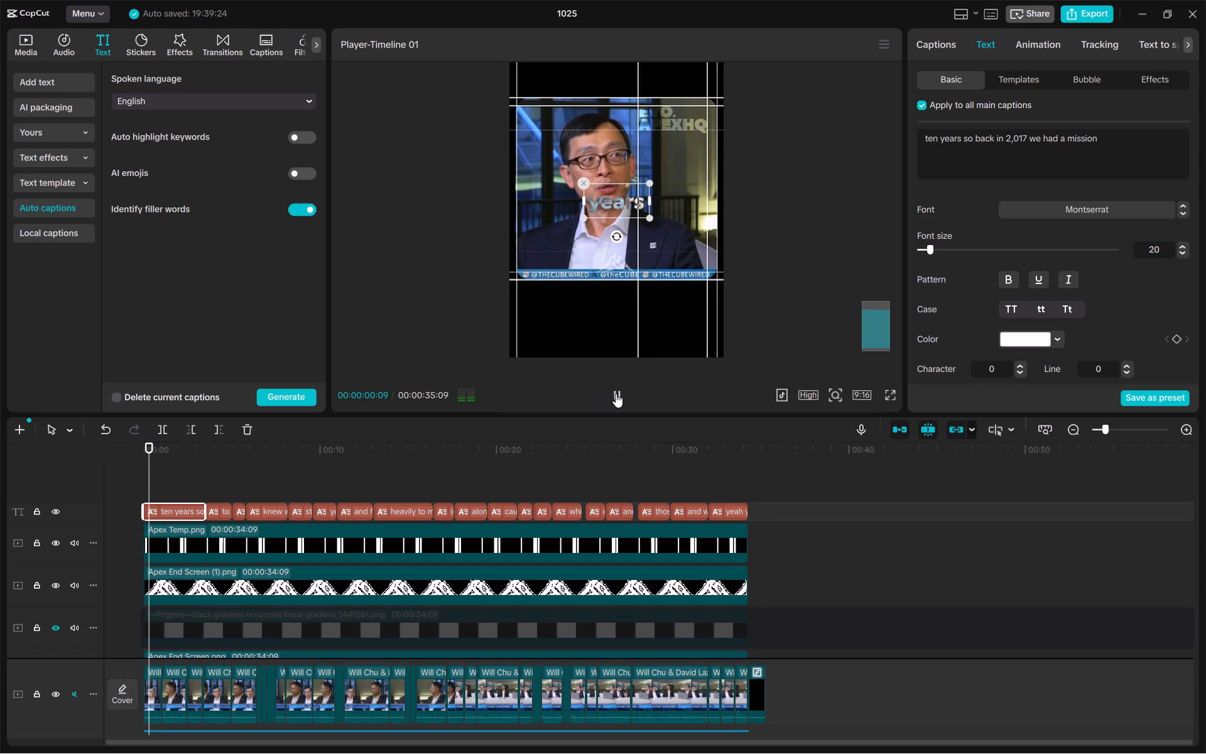
double_click(616, 393)
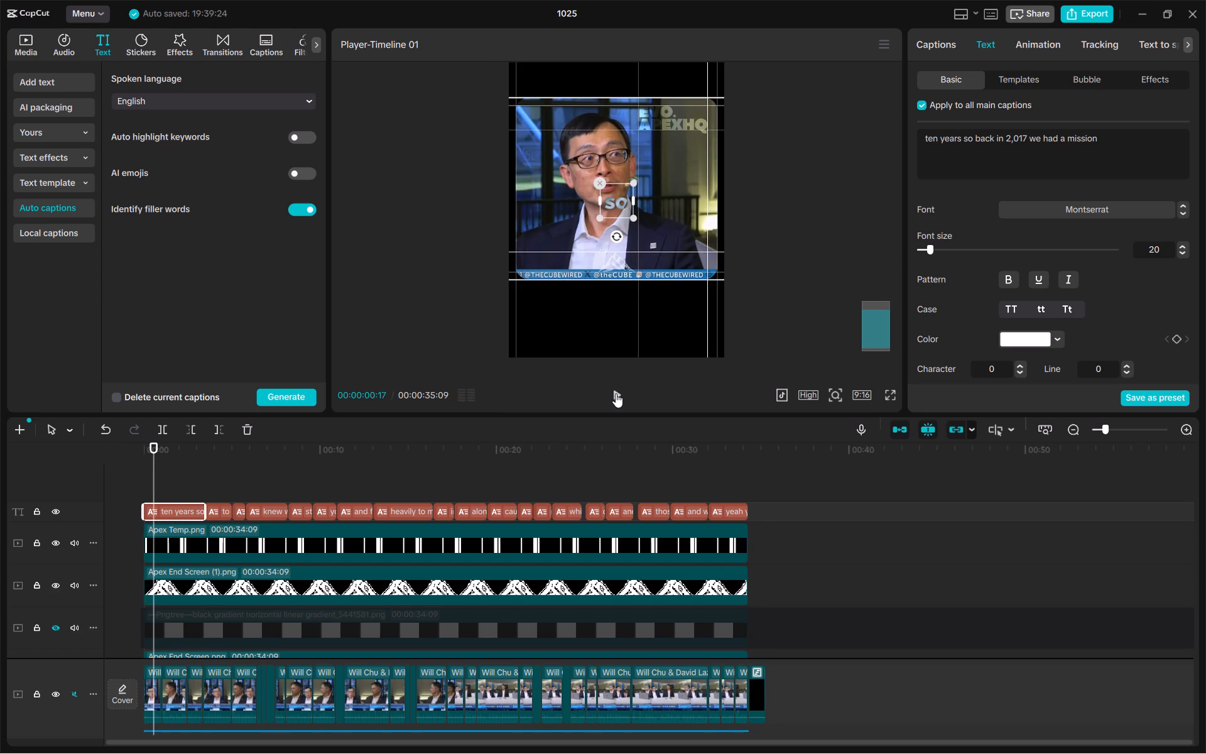
Trim everything before 00:00:00:17 from the captions, image overlays, video and audio tracks together.
scroll(166, 586, "up", 4, "ctrl")
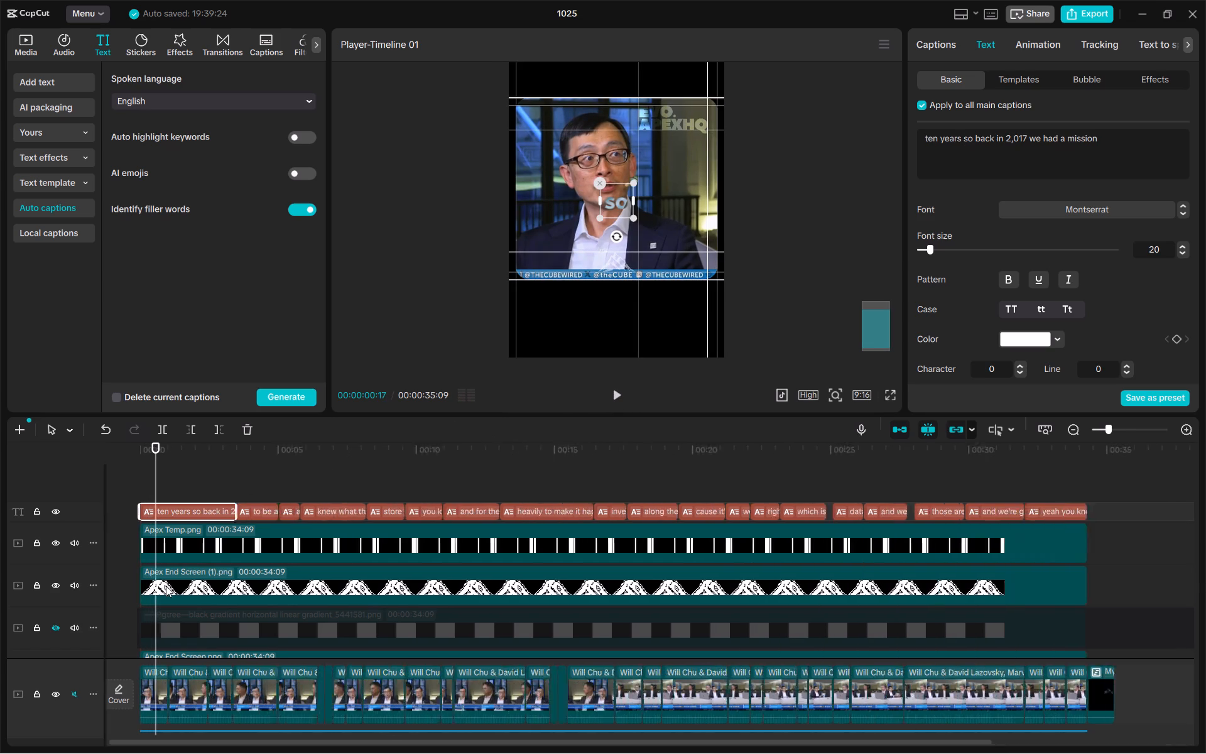
scroll(166, 586, "up", 20, "ctrl")
scroll(166, 586, "up", 1, "ctrl")
scroll(165, 586, "down", 7)
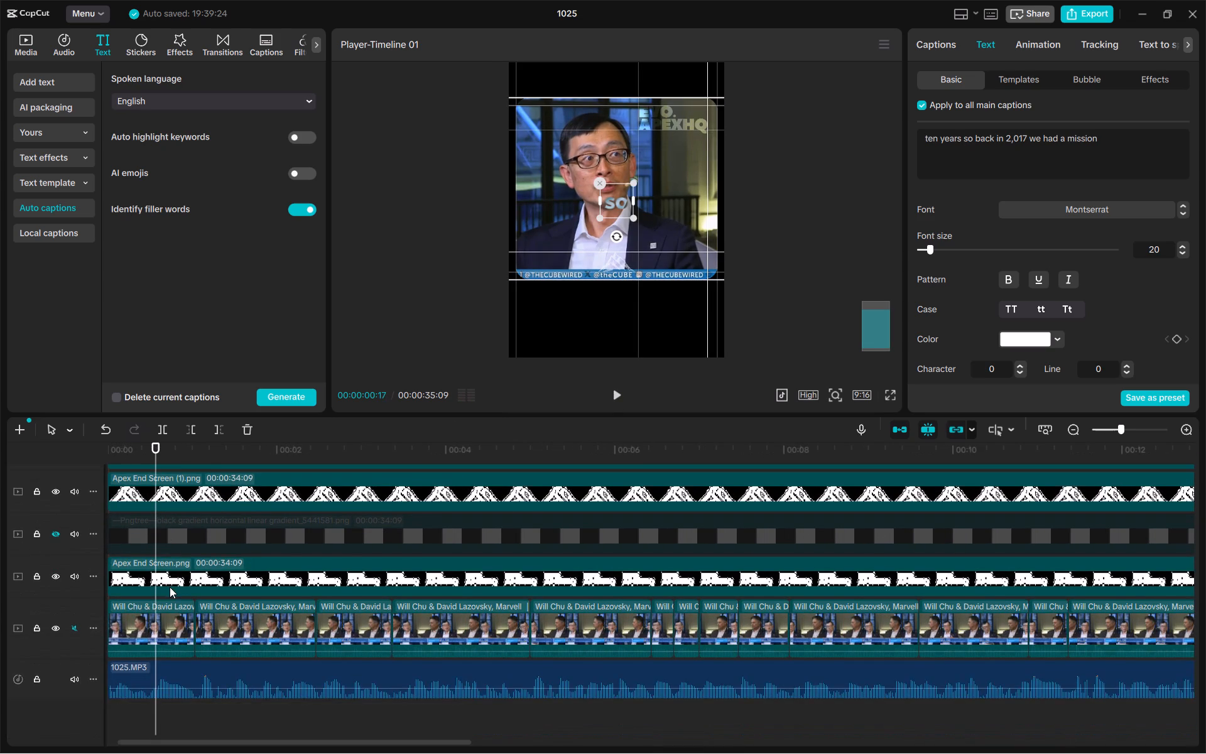
scroll(170, 587, "up", 4)
left_click_drag(168, 466, 164, 582)
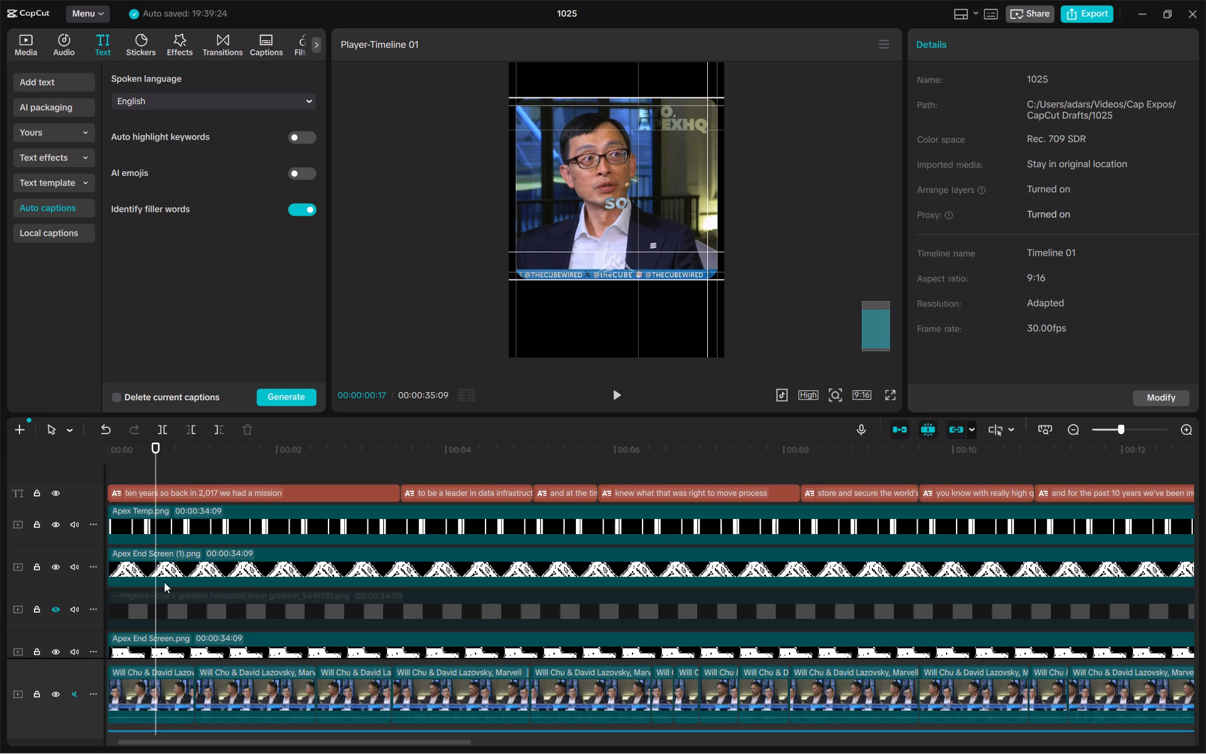
left_click_drag(164, 582, 160, 706)
scroll(171, 674, "down", 5)
key("q")
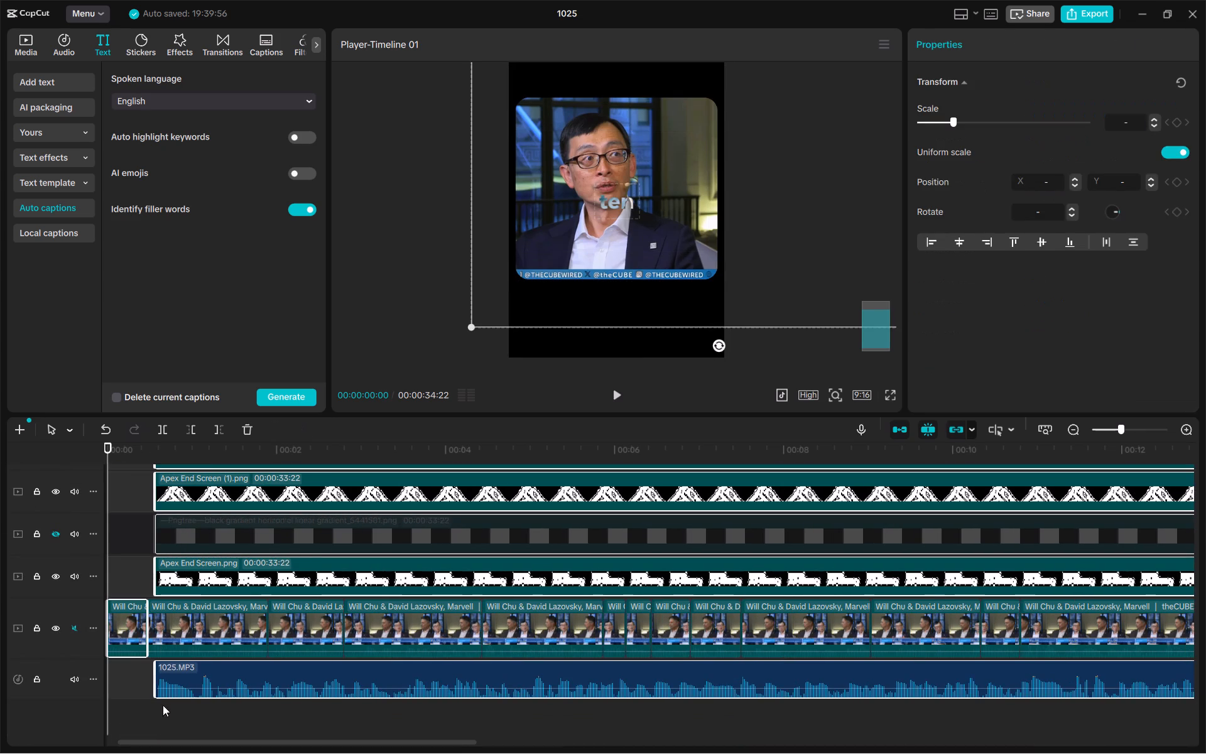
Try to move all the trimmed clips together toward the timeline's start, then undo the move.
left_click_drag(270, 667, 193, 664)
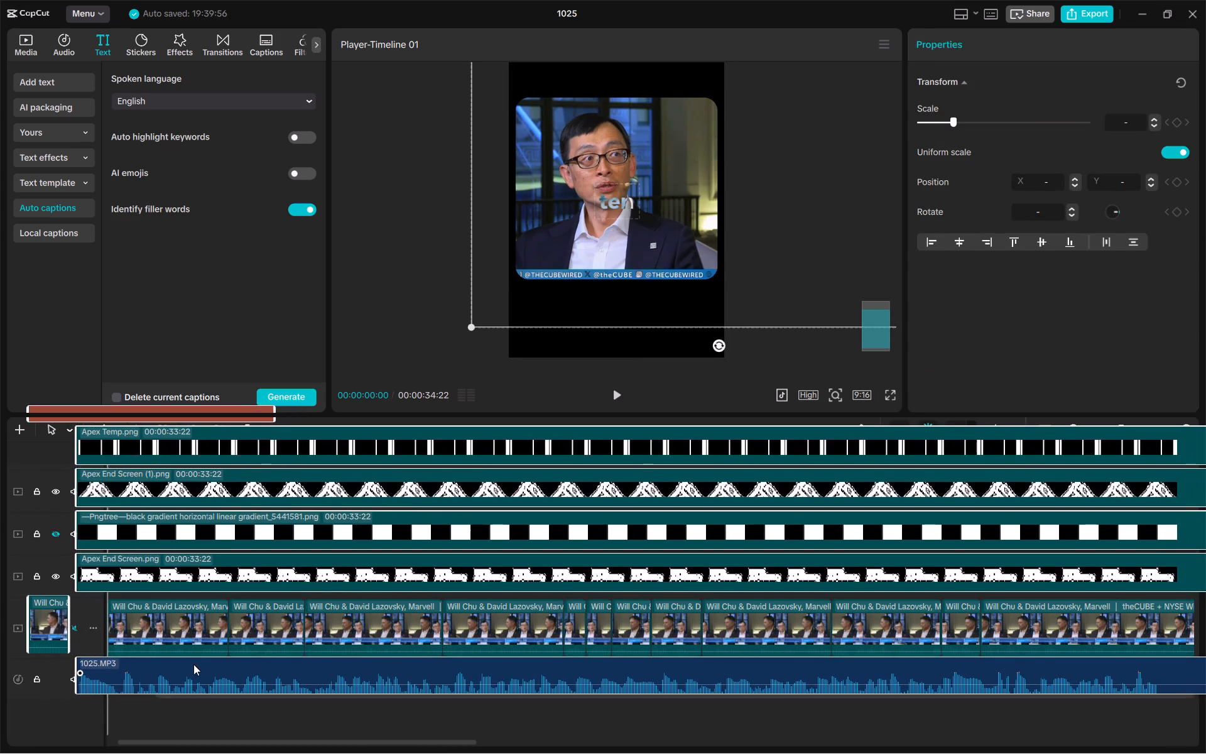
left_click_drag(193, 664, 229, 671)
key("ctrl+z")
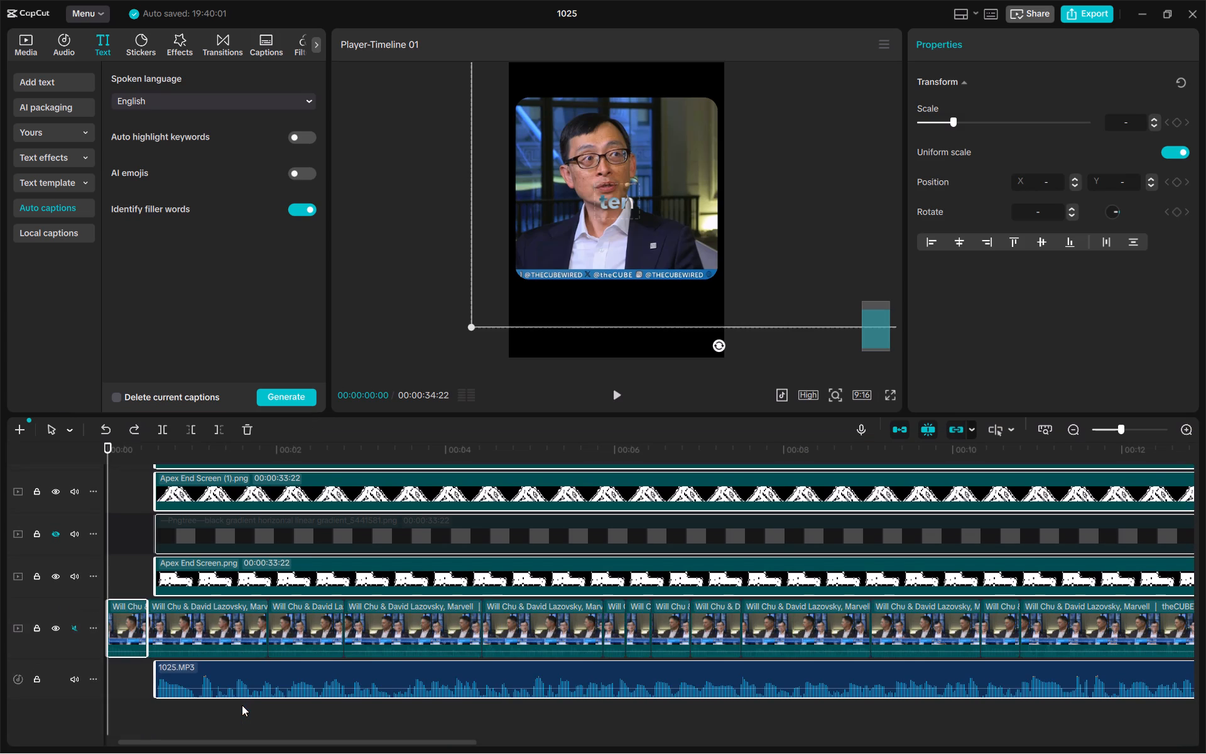
Move the trimmed 1025.MP3 clip and the four image overlays back to the timeline's start.
left_click(214, 714)
left_click_drag(271, 667, 224, 670)
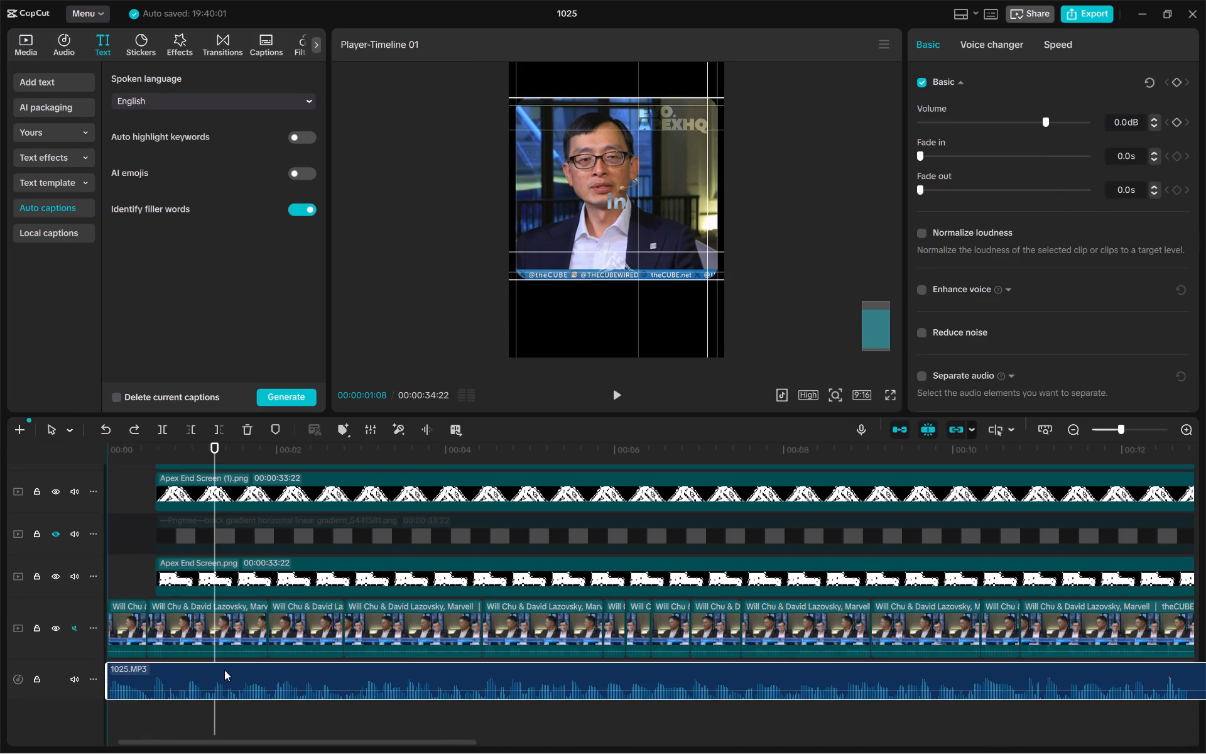
left_click_drag(224, 670, 217, 670)
scroll(276, 586, "up", 3)
left_click_drag(136, 505, 214, 624)
left_click_drag(312, 580, 246, 583)
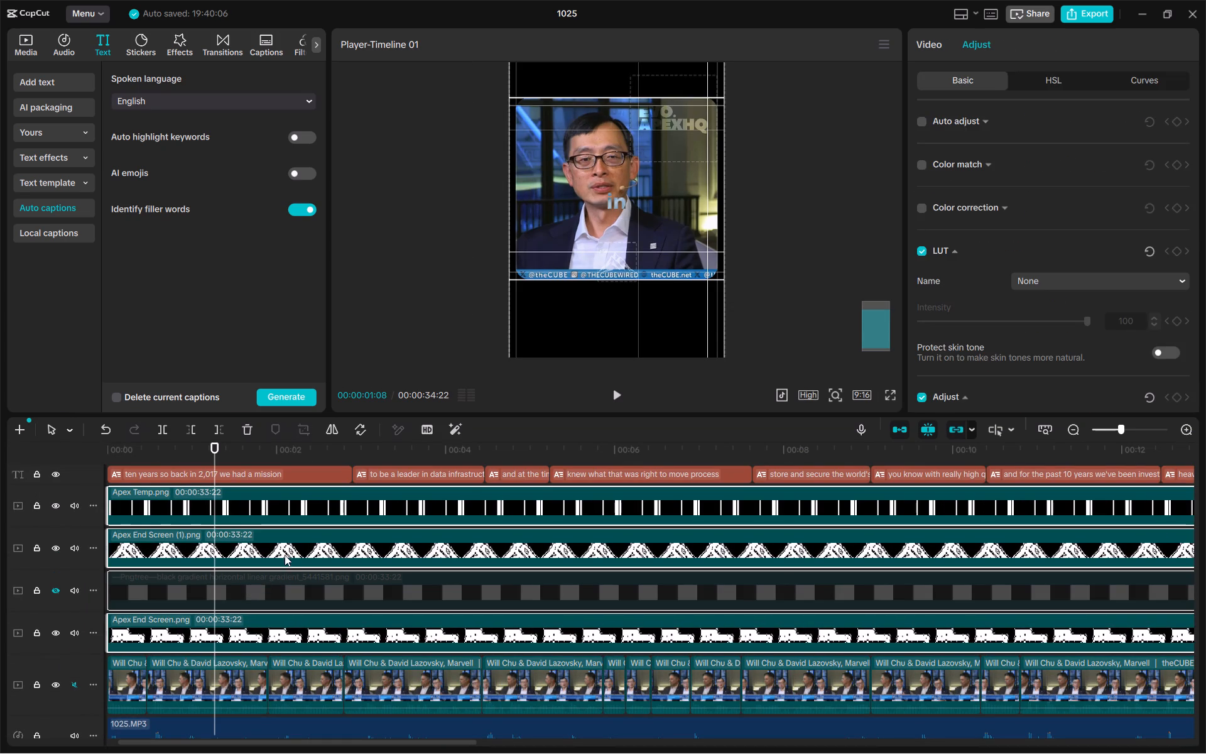
Delete the words "ten years" from the first caption so it reads "so back in 2,017 we had a mission".
left_click(156, 468)
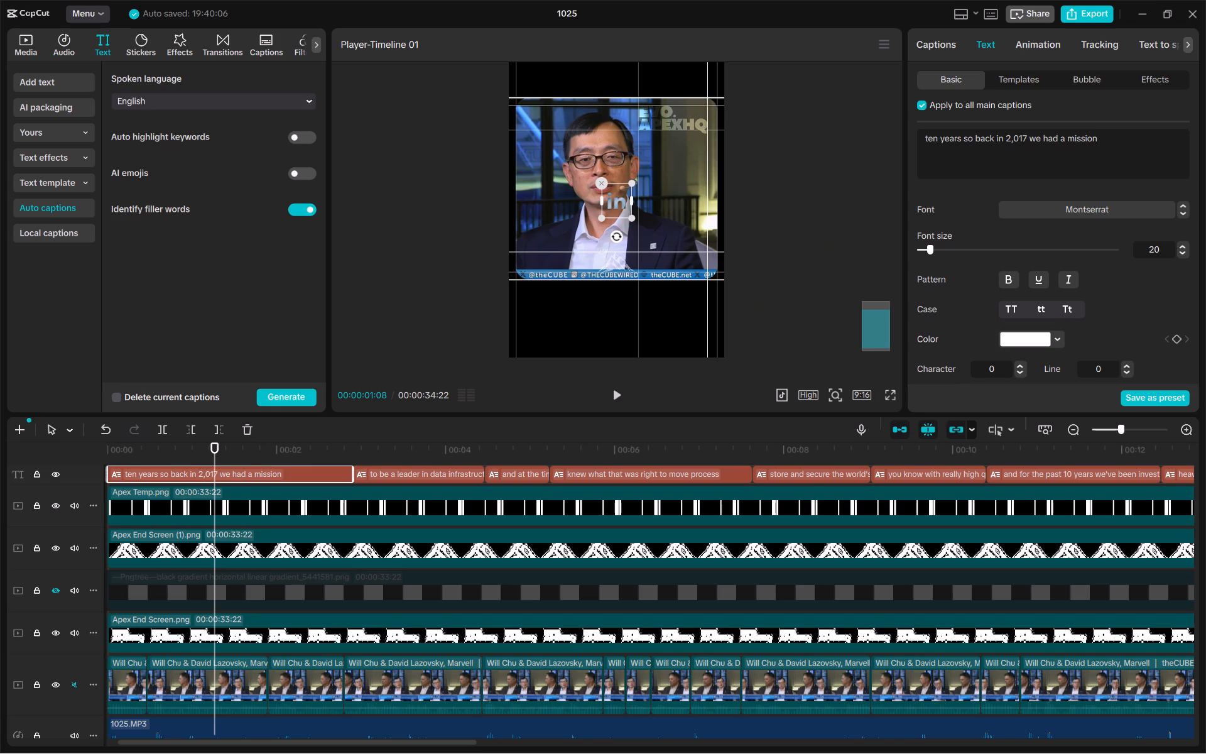
left_click_drag(964, 136, 807, 139)
key("BackSpace")
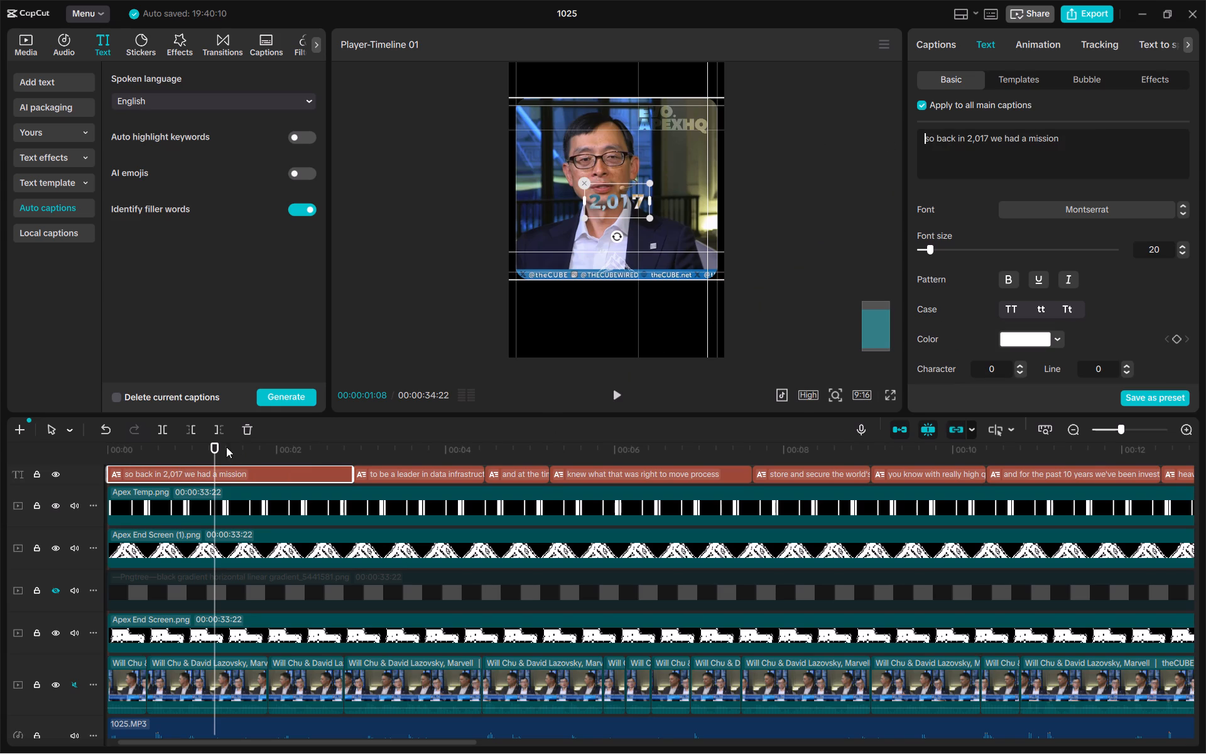
Play back the trimmed opening from the timeline's start to check the first caption against the audio.
left_click_drag(213, 447, 42, 454)
left_click(618, 393)
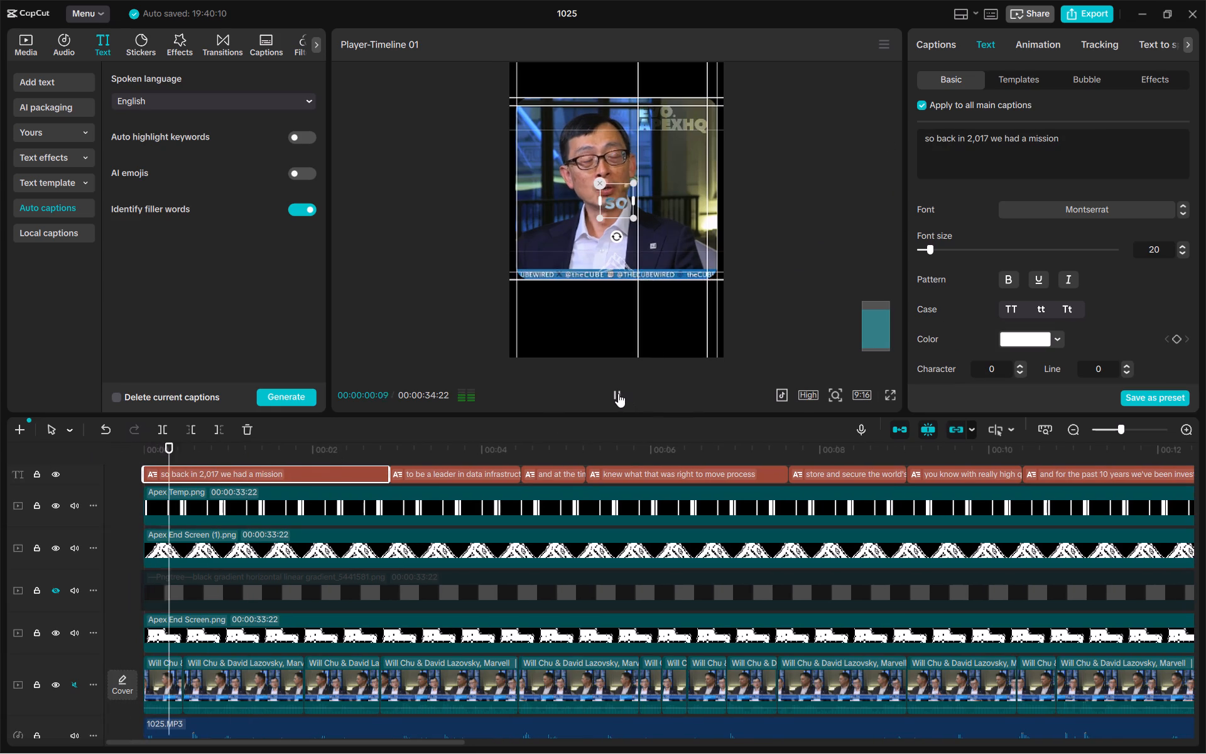
left_click(618, 393)
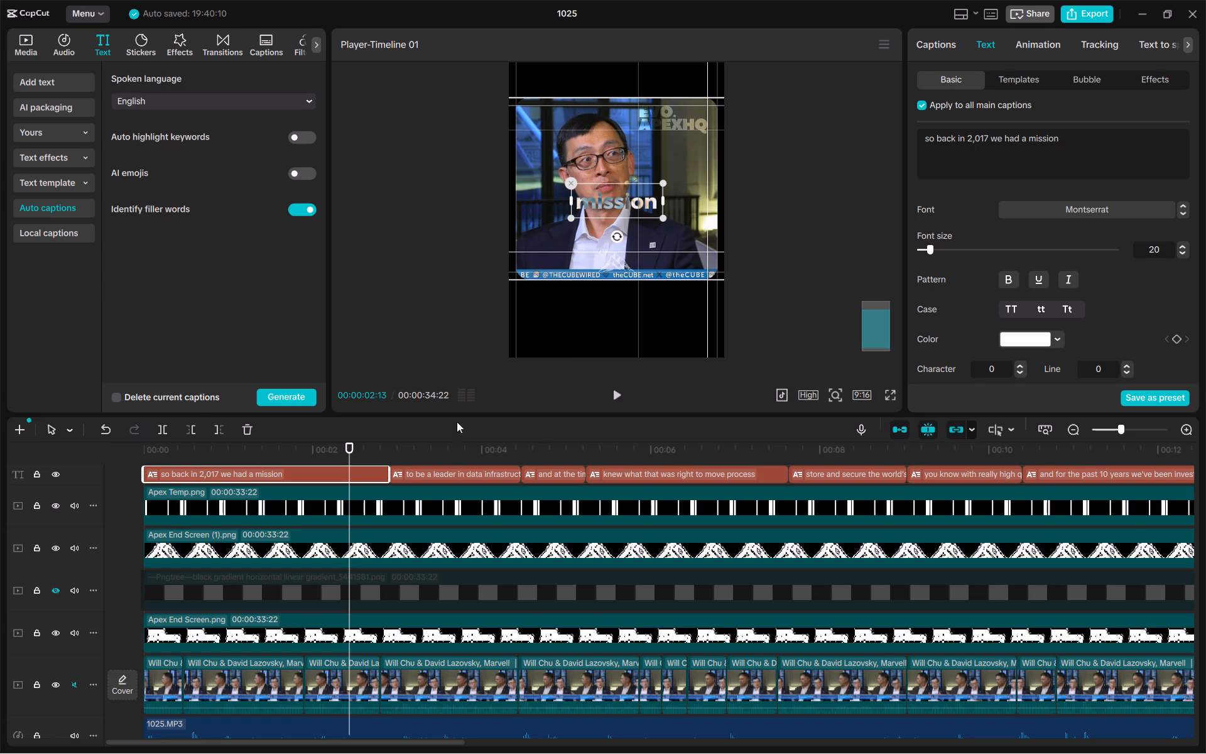
scroll(368, 493, "up", 7)
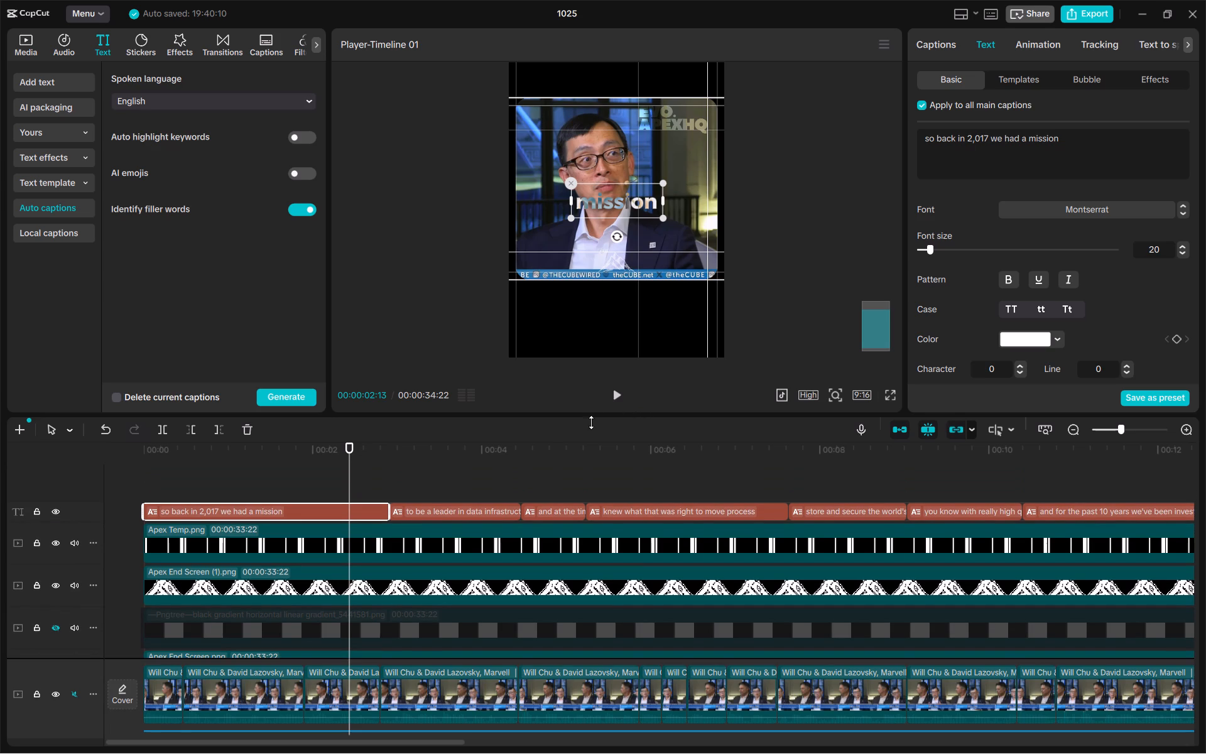
Resume playback from about 2 seconds to review how the captions look and match the speech.
key("space")
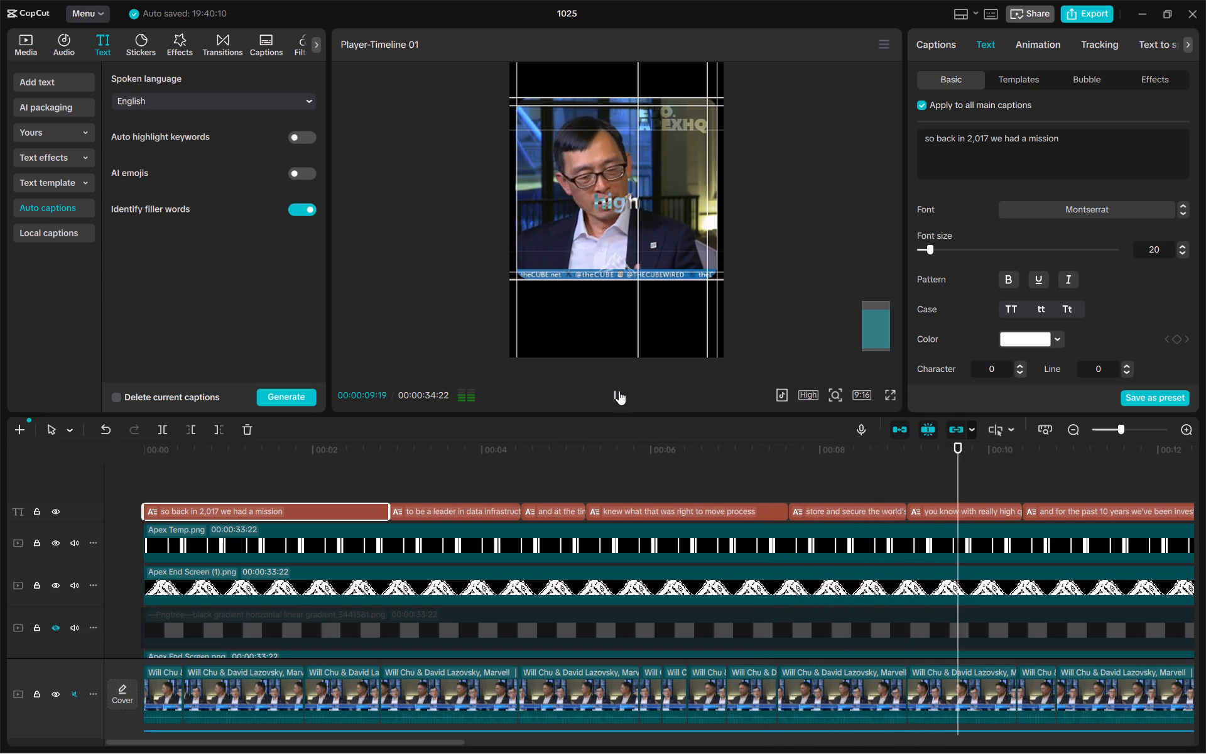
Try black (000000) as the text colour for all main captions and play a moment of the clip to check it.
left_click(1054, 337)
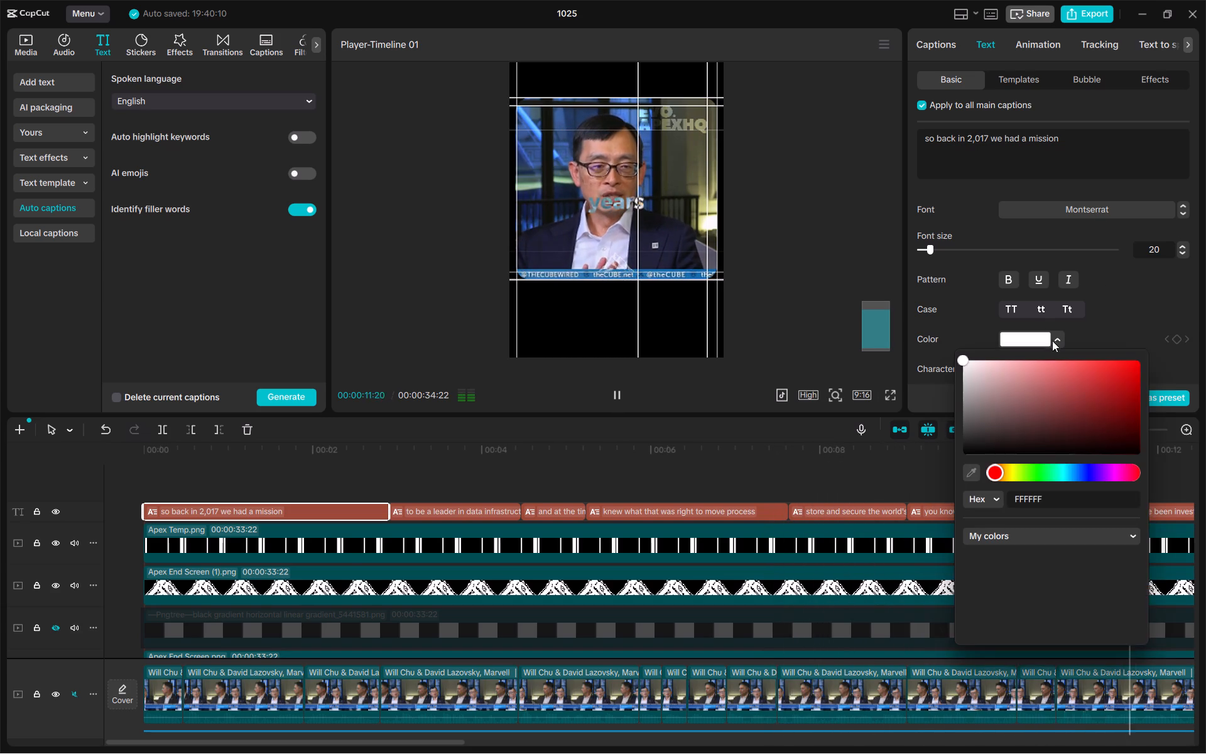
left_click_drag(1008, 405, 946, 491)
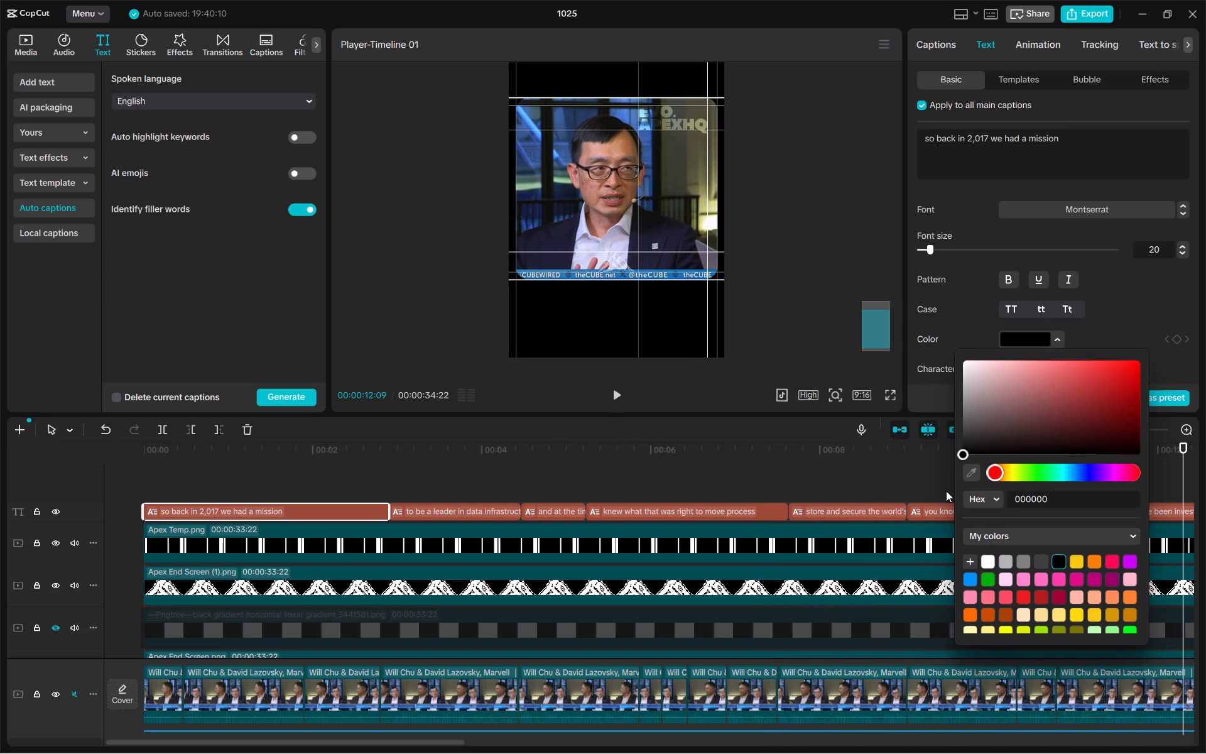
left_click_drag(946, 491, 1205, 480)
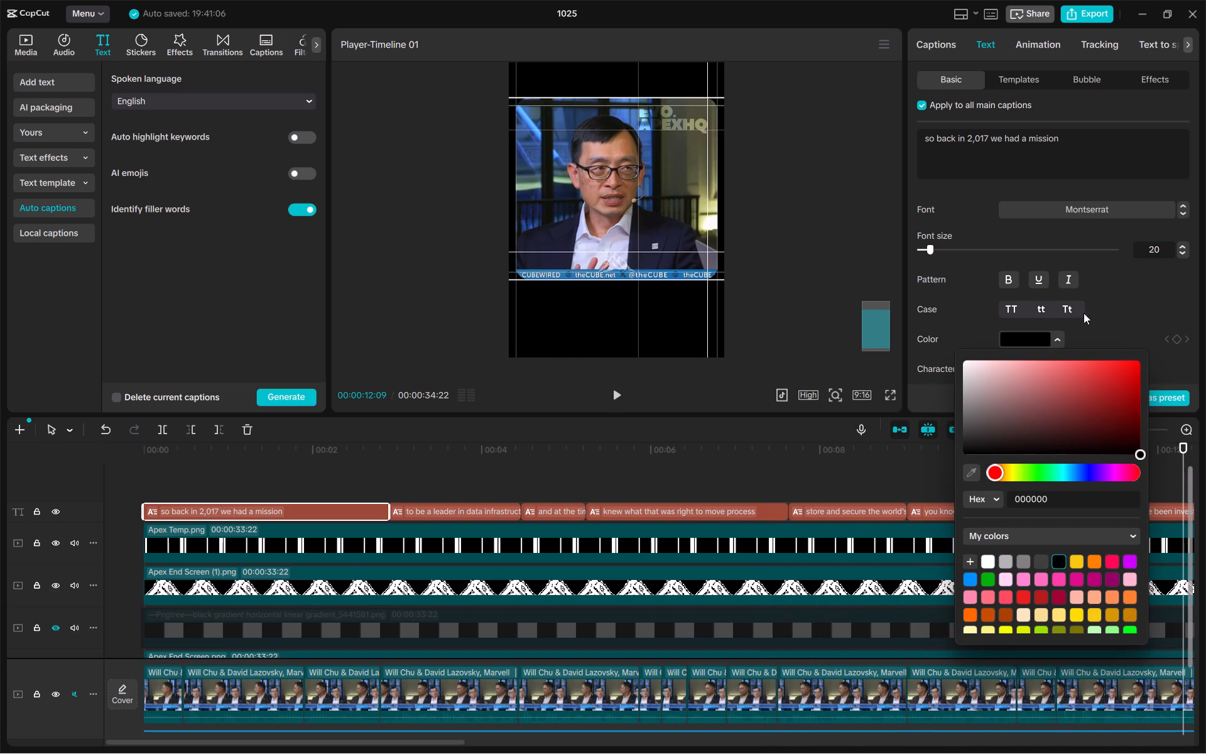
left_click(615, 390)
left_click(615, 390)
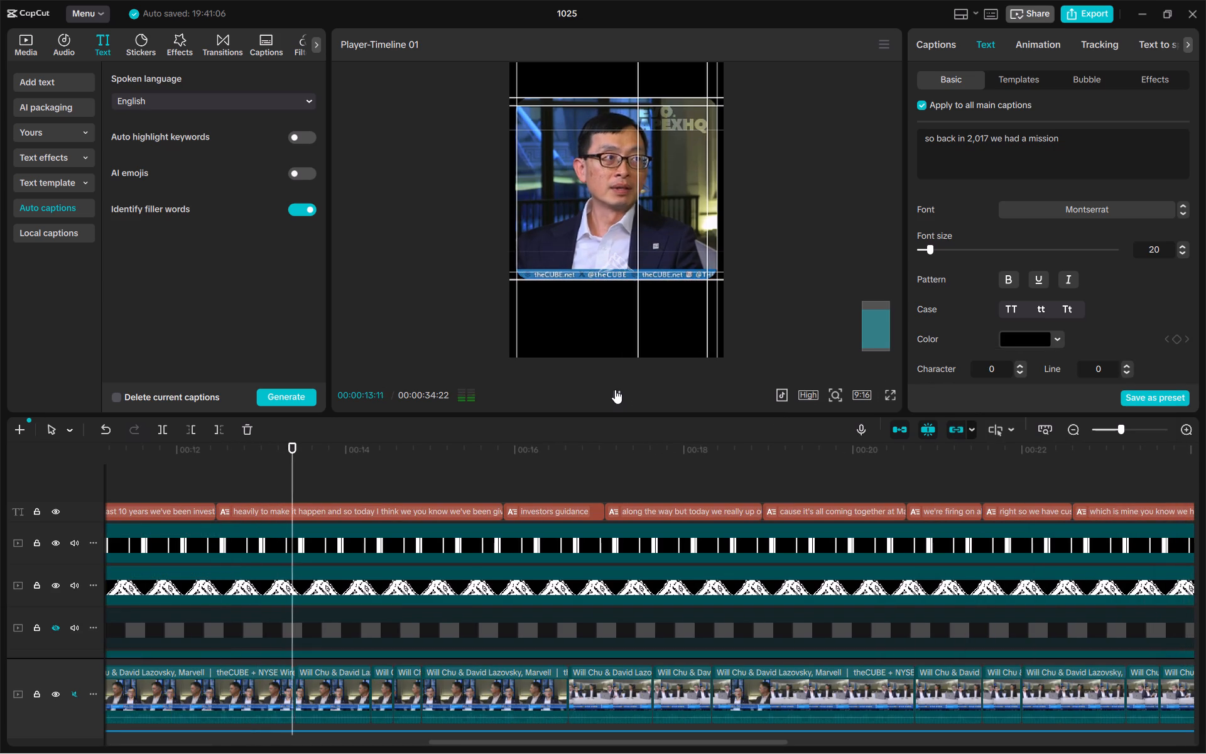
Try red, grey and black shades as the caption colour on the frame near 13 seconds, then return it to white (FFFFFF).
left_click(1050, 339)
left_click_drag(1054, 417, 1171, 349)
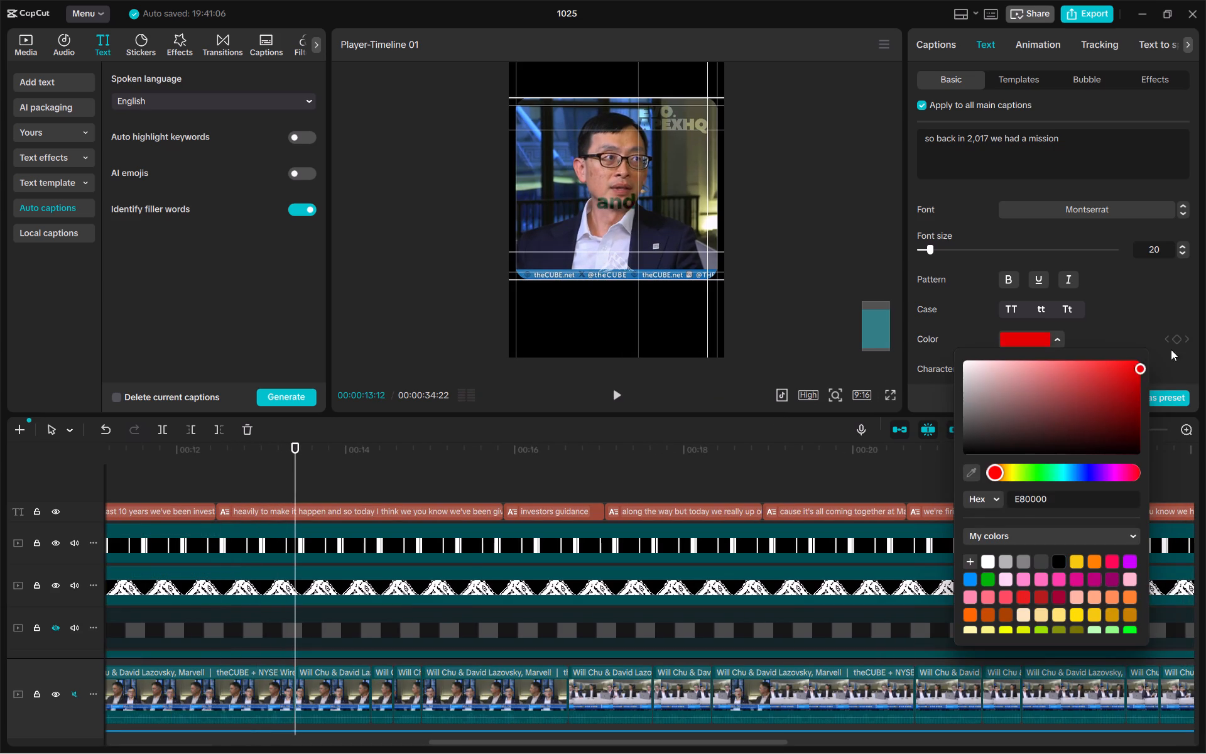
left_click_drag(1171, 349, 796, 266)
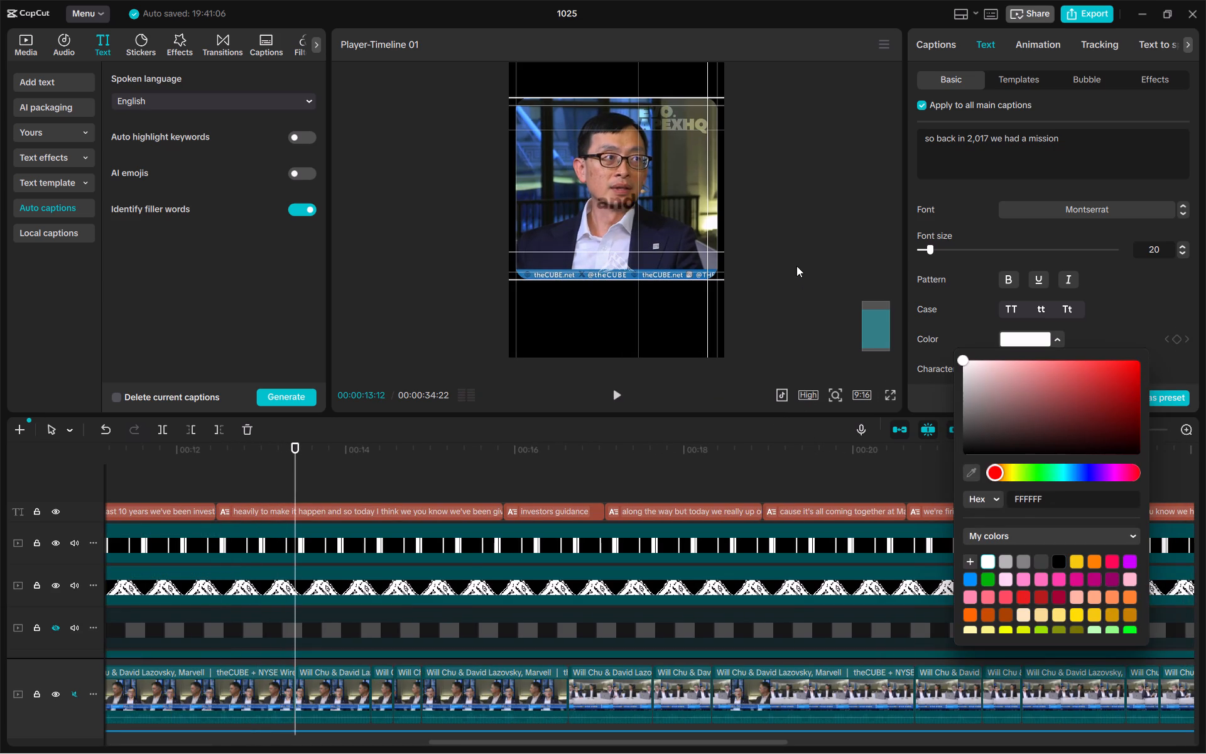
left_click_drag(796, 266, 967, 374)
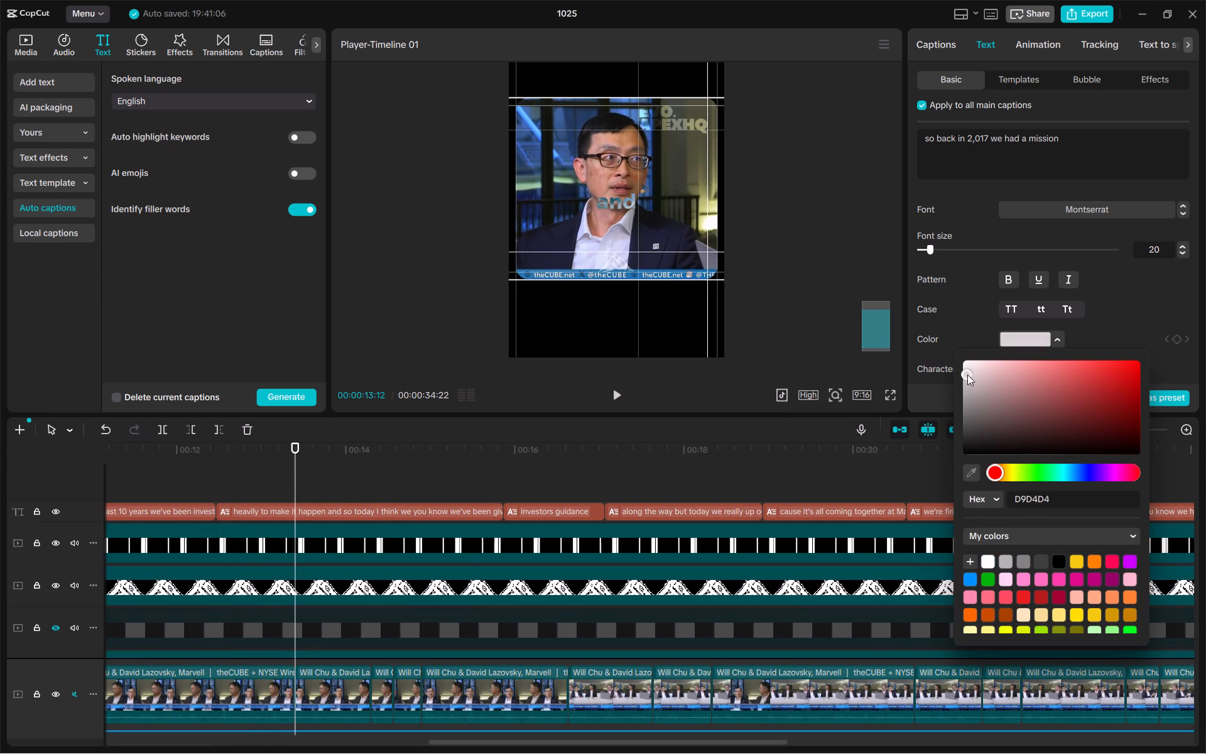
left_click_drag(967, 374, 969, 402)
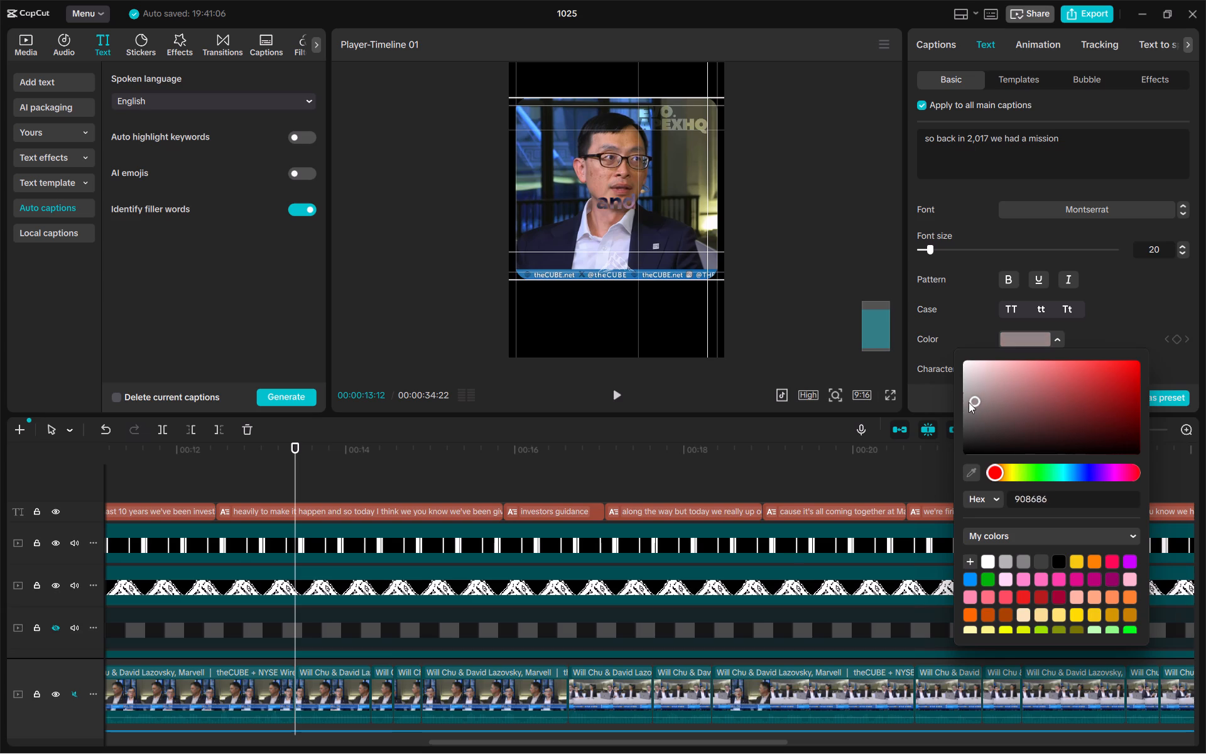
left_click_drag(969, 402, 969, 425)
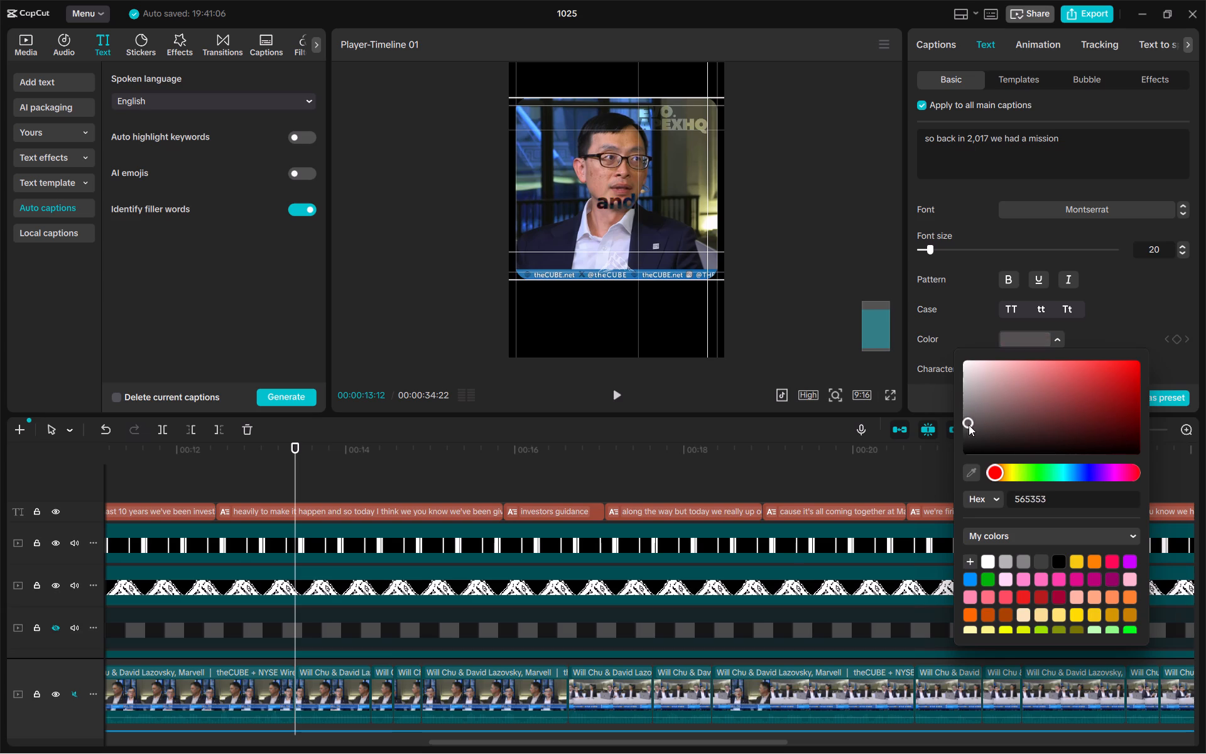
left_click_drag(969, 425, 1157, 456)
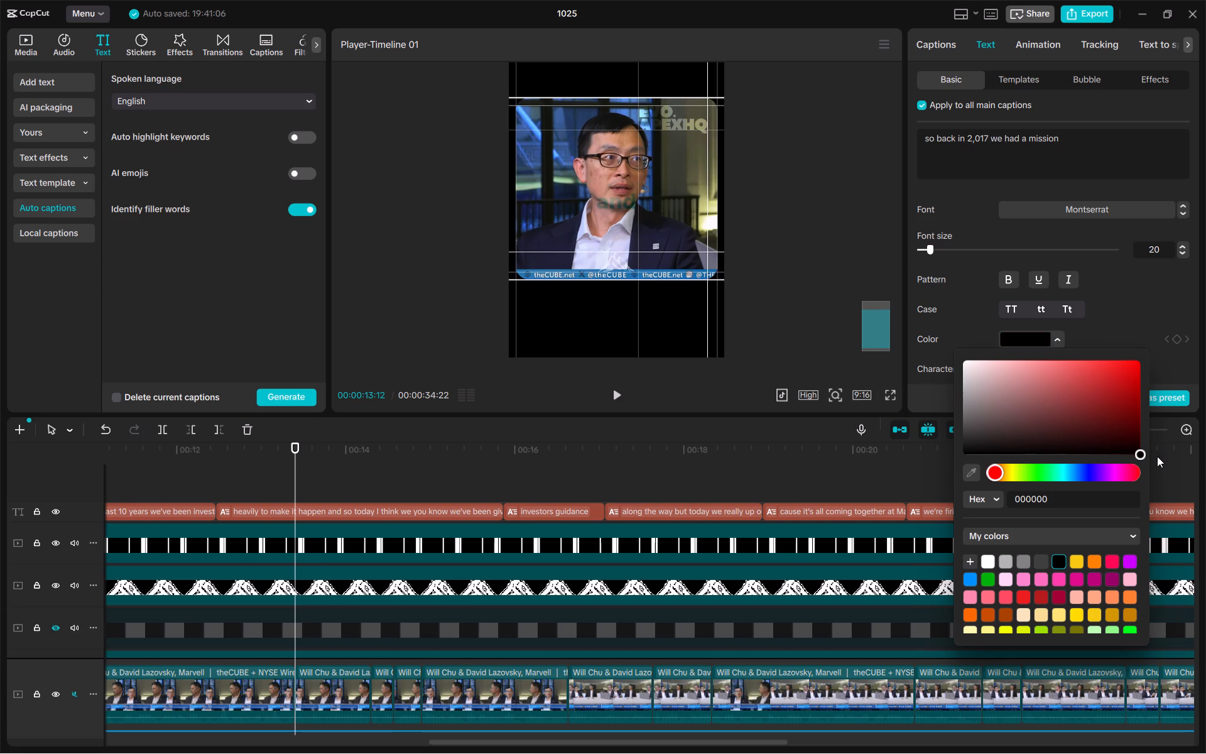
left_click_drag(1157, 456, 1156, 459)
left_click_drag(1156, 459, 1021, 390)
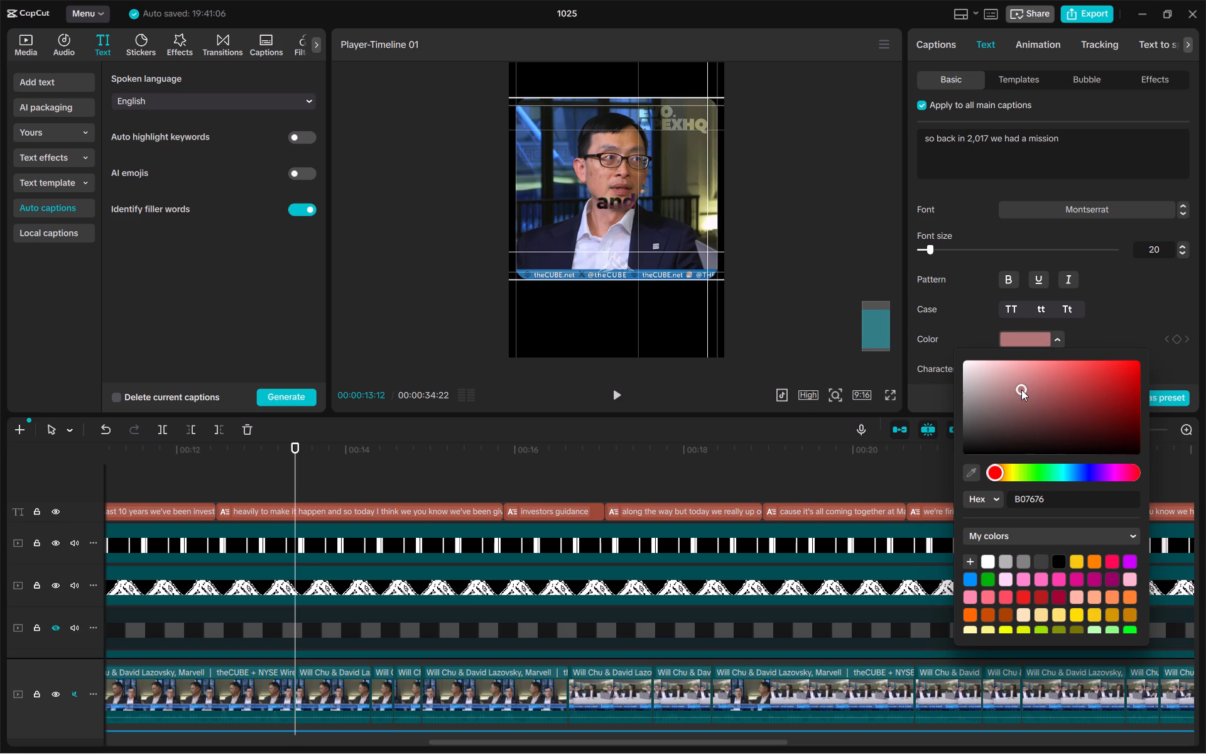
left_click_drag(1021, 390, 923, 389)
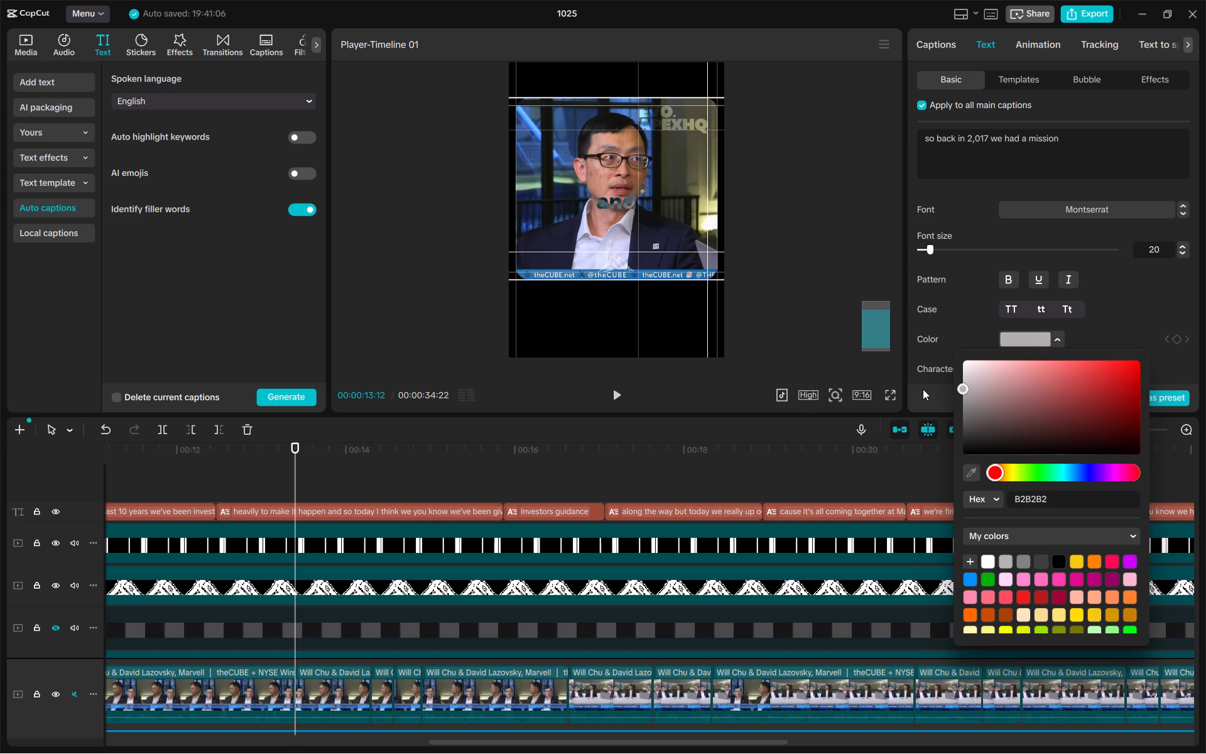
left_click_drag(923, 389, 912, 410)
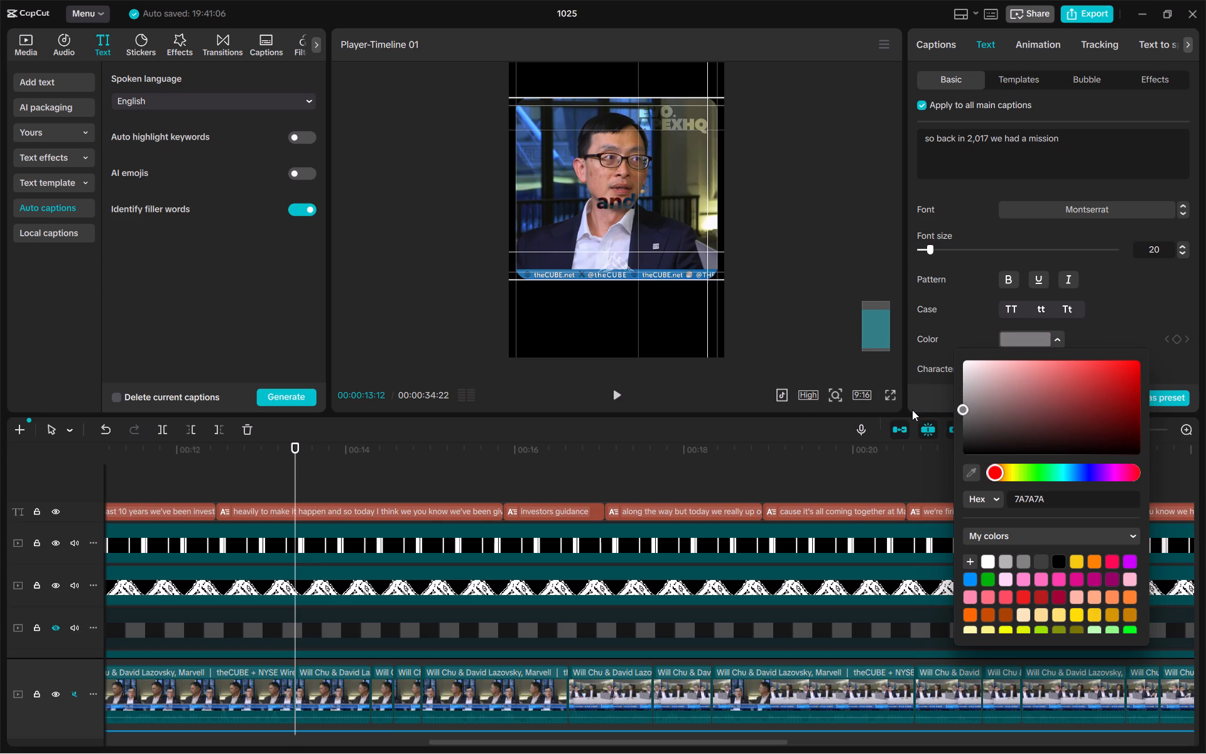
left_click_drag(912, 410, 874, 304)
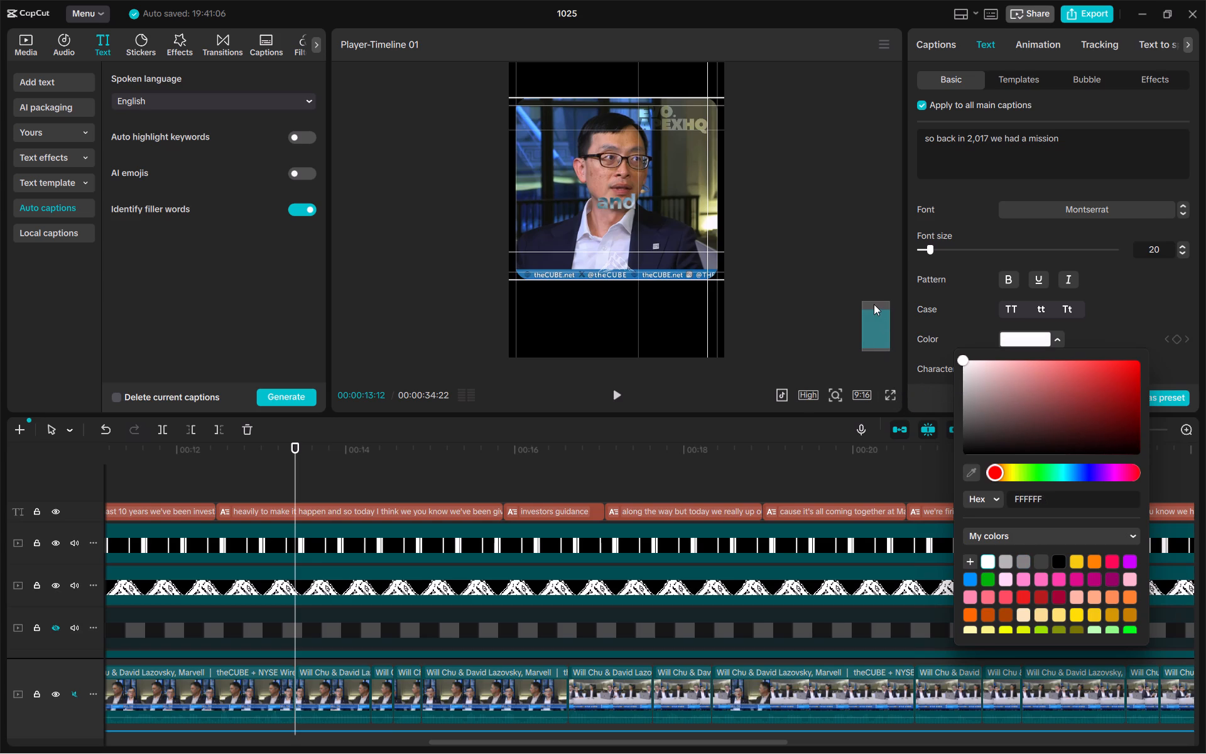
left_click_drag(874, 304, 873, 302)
Scrub through the whole timeline and back to its start, examining how the captions read and fit over the footage.
left_click_drag(293, 446, 0, 482)
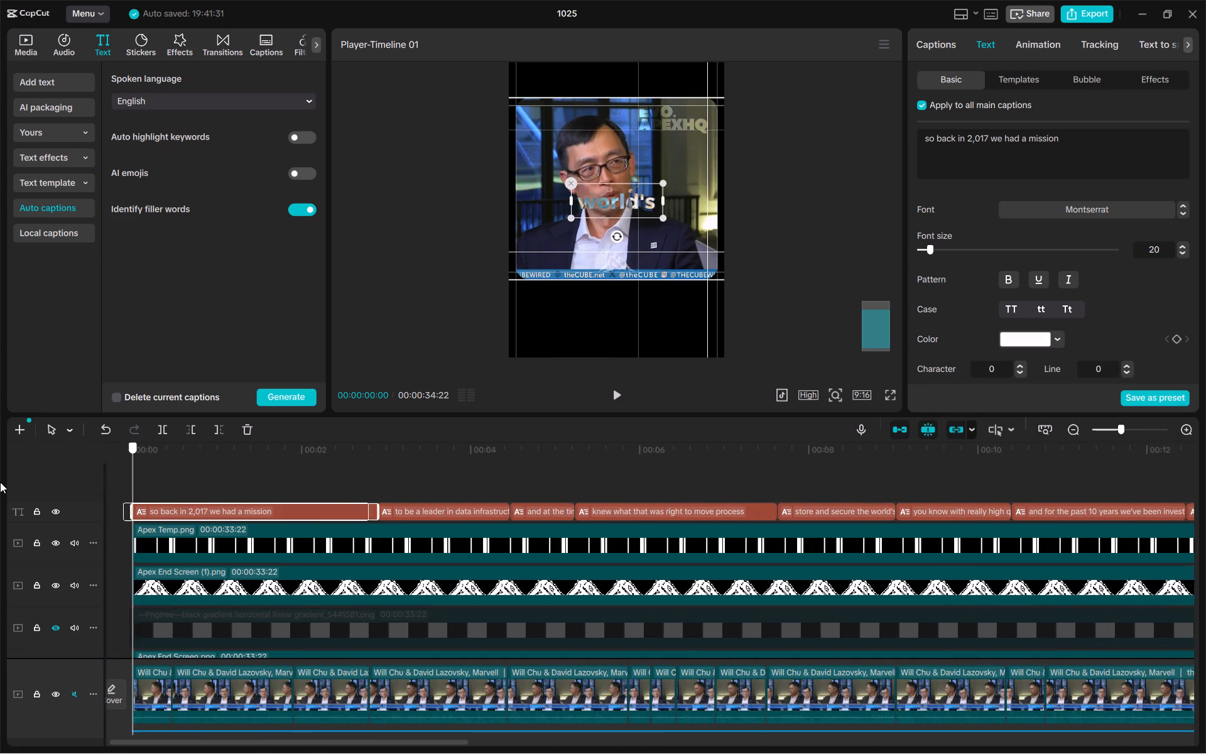
left_click_drag(0, 482, 166, 505)
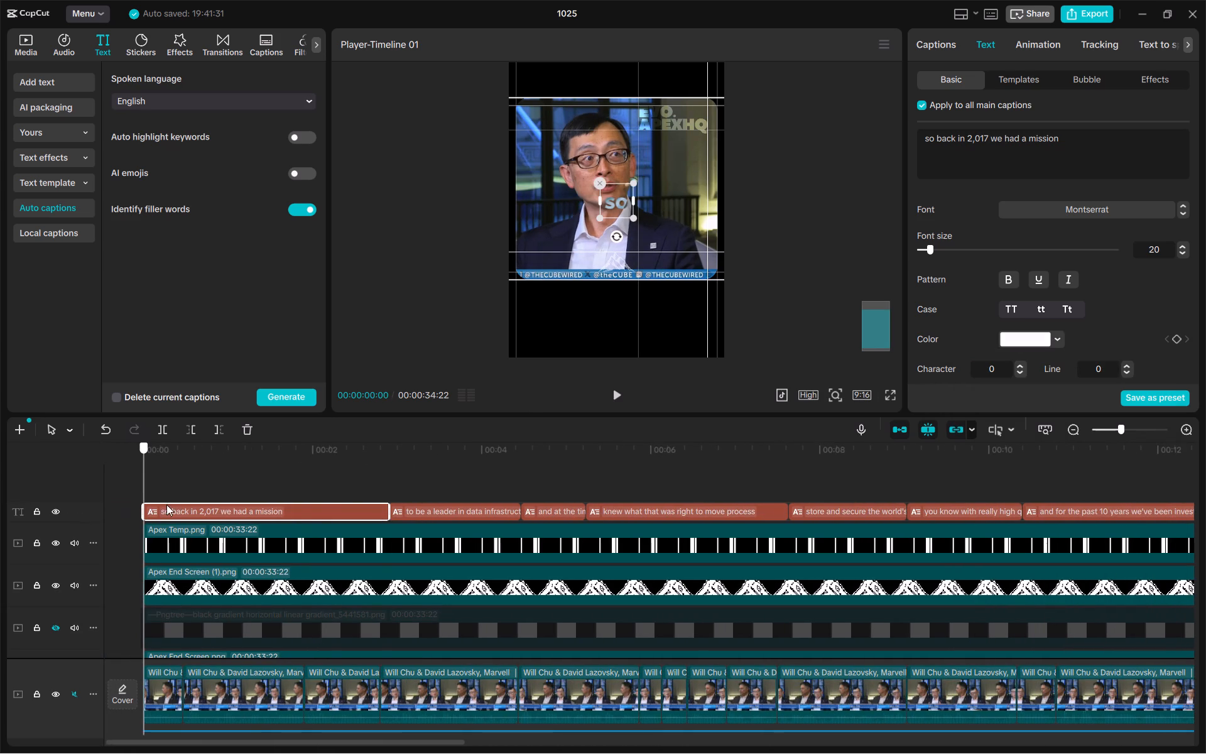
left_click_drag(166, 505, 452, 494)
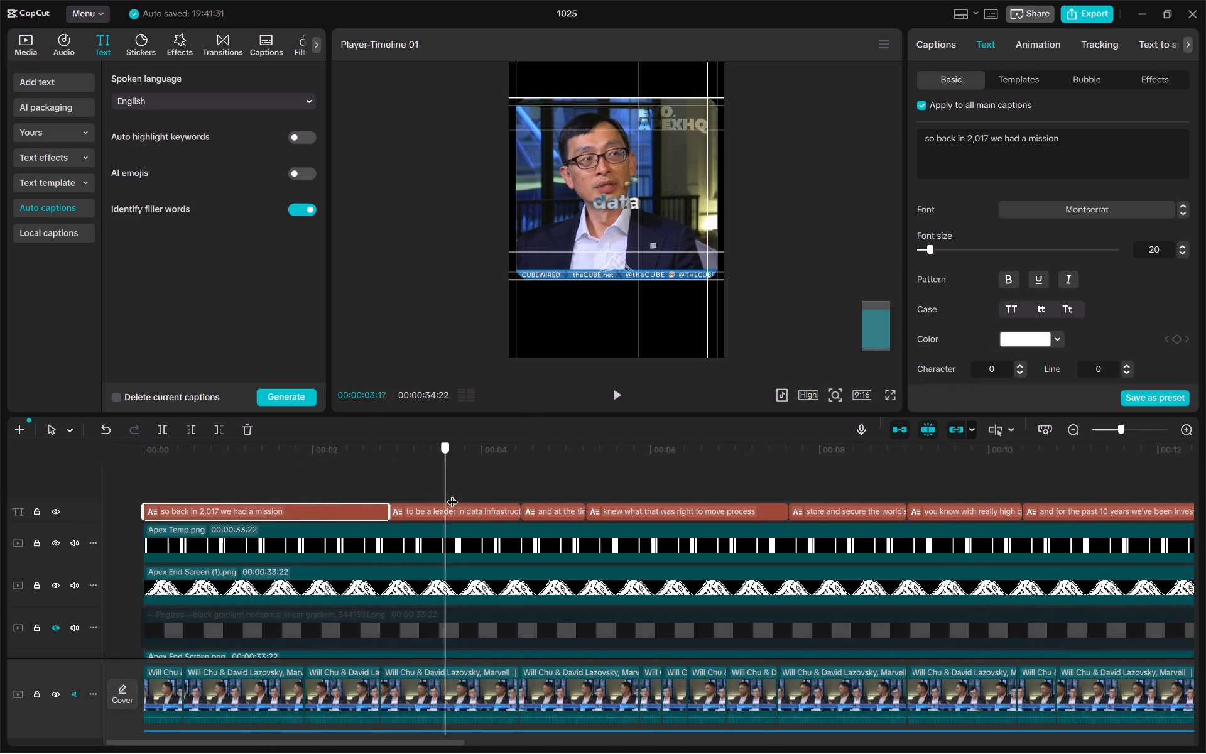
left_click_drag(452, 494, 470, 484)
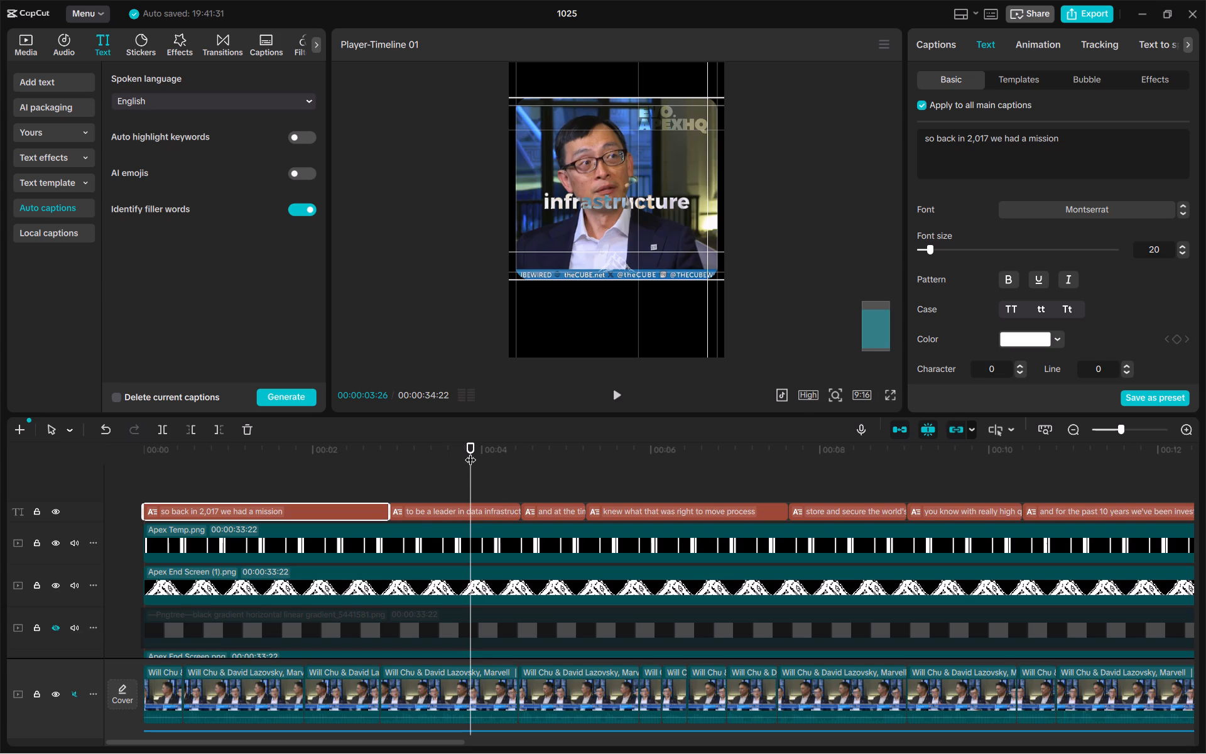
left_click_drag(469, 452, 466, 452)
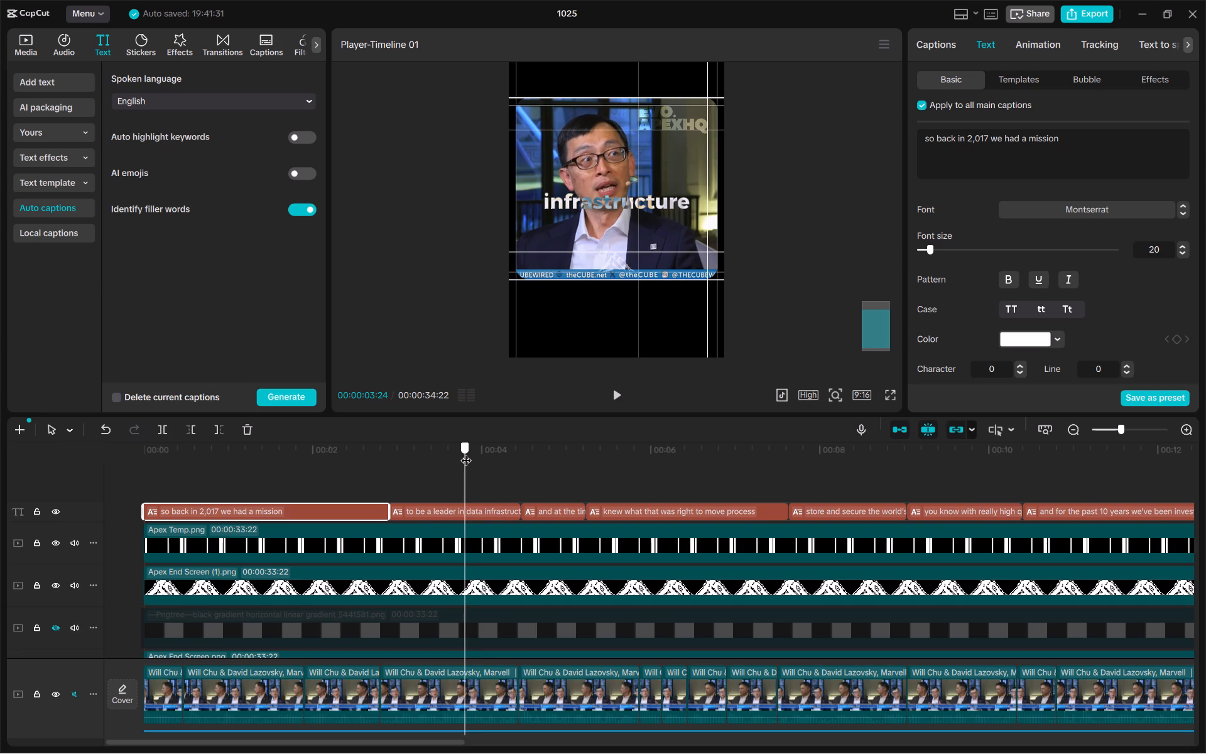
left_click_drag(466, 452, 466, 457)
left_click_drag(466, 457, 466, 460)
left_click_drag(466, 460, 466, 461)
left_click_drag(466, 461, 465, 461)
left_click_drag(465, 461, 490, 467)
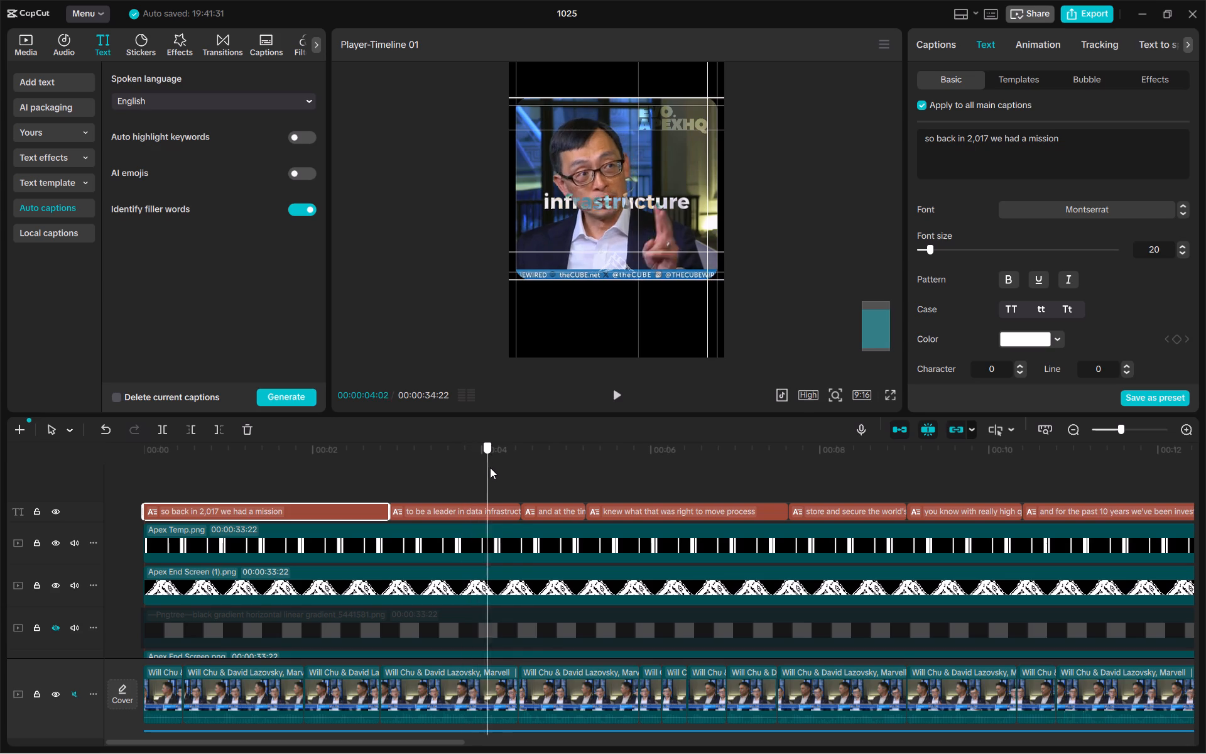
left_click_drag(490, 467, 897, 503)
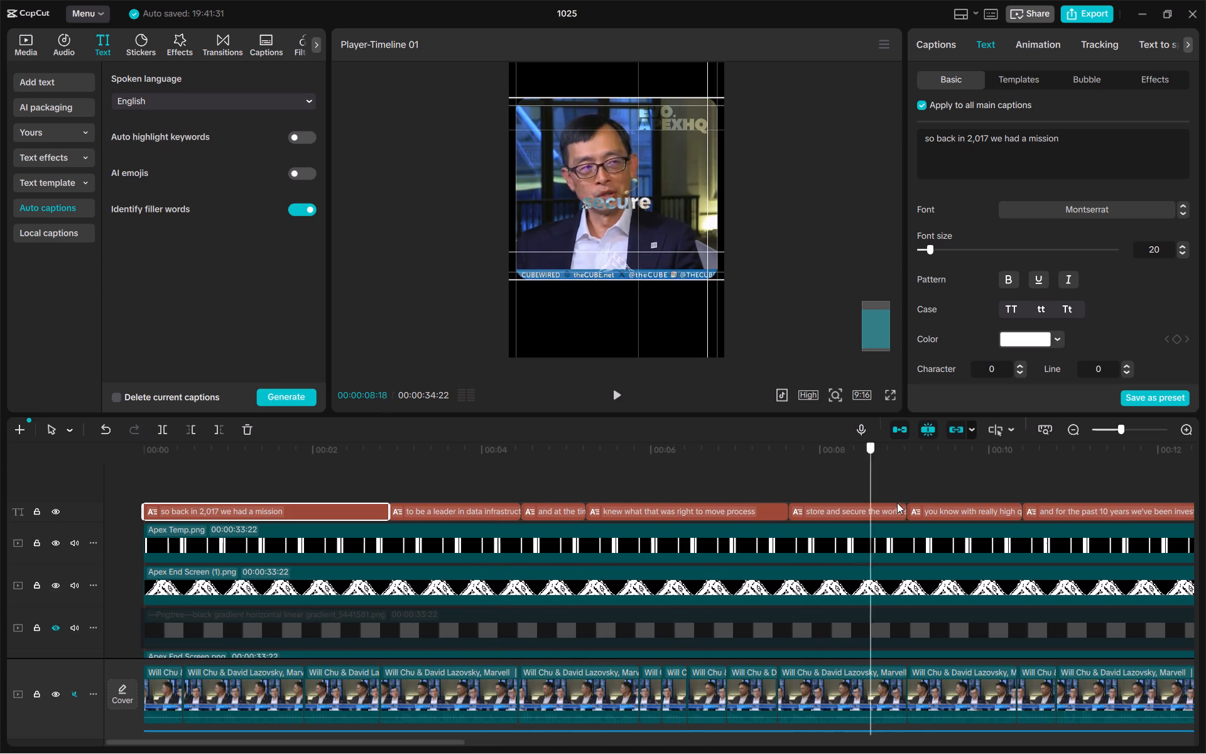
left_click_drag(897, 503, 1205, 468)
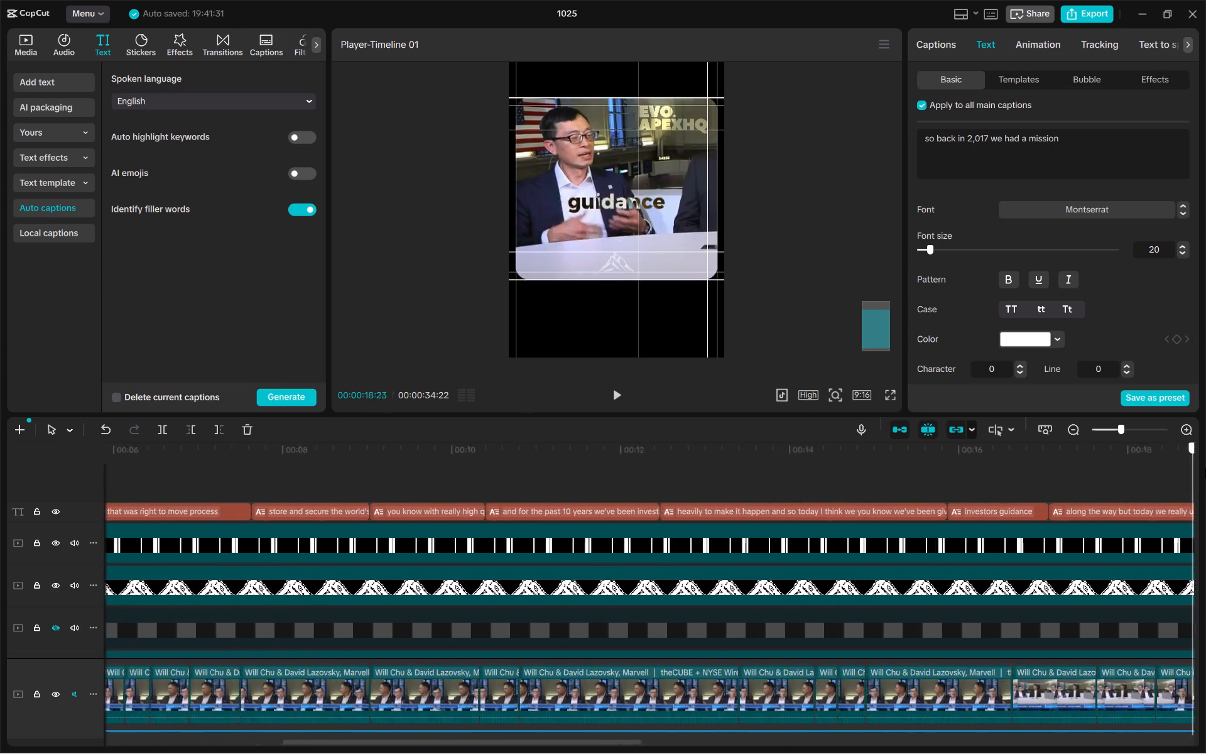
left_click_drag(1205, 468, 307, 513)
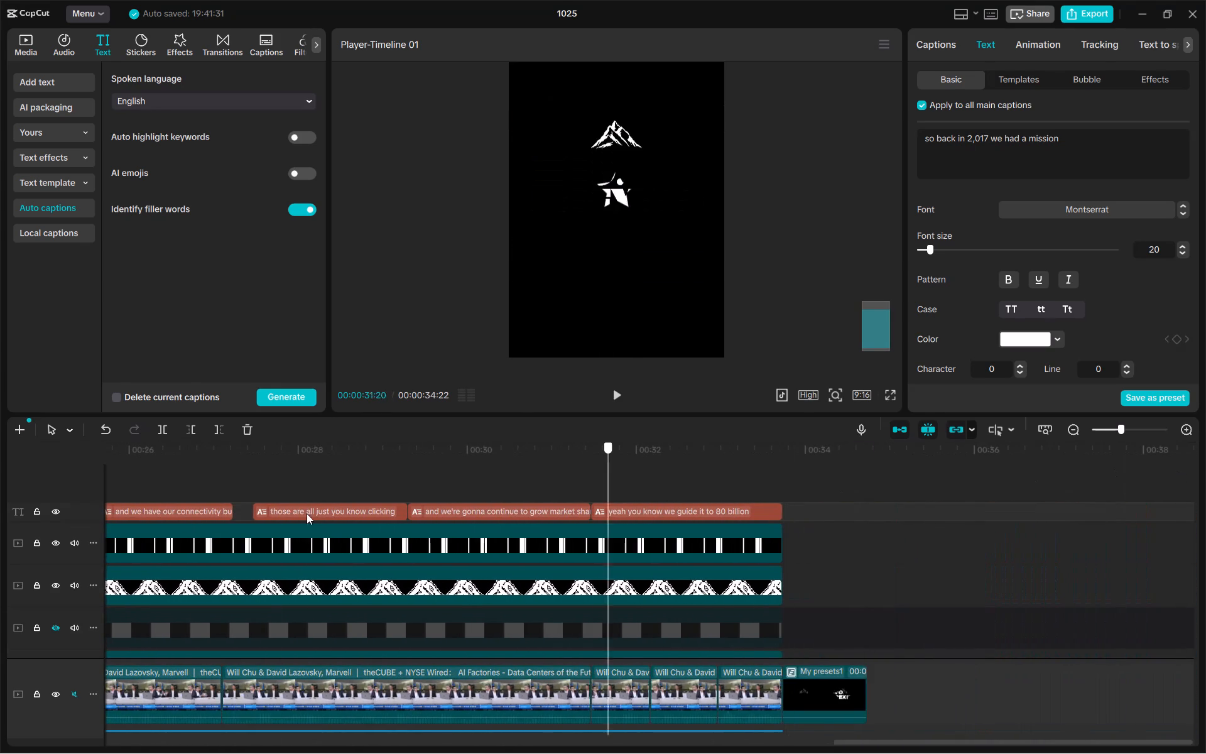
left_click_drag(307, 513, 0, 516)
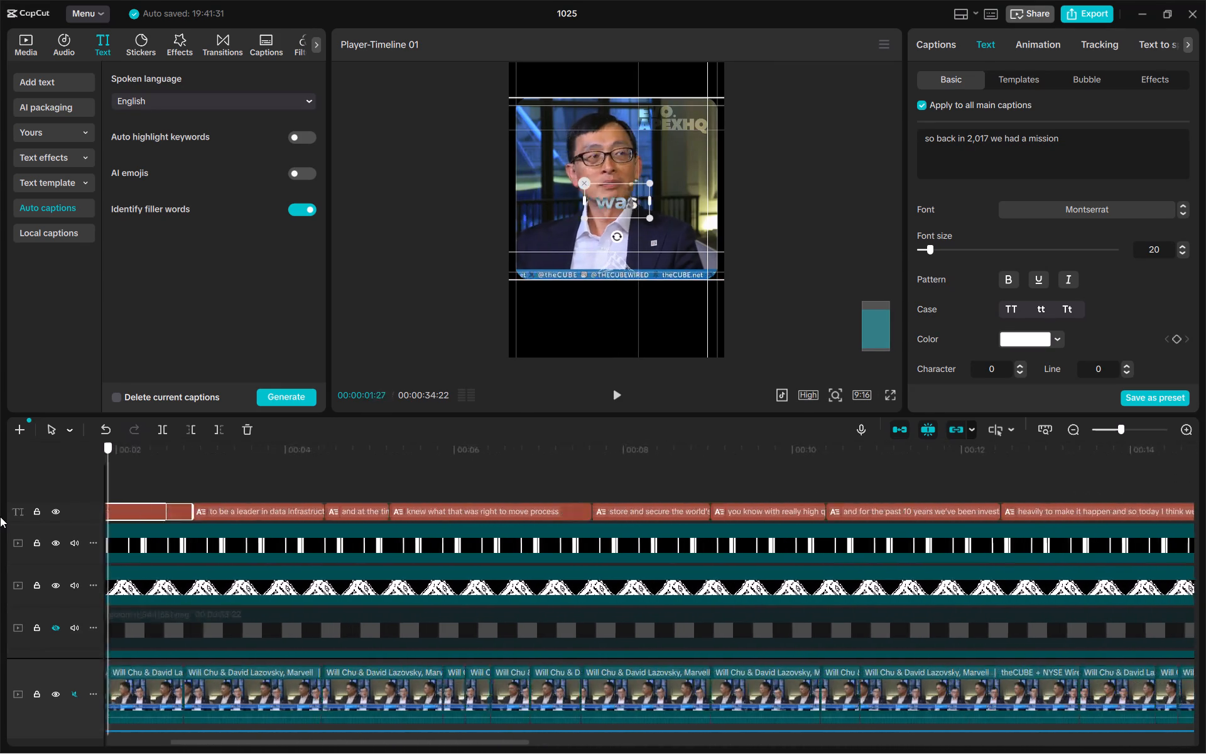
left_click_drag(0, 516, 79, 527)
Select all the caption clips on the text track and set their font size to 25.
scroll(282, 495, "down", 20, "ctrl")
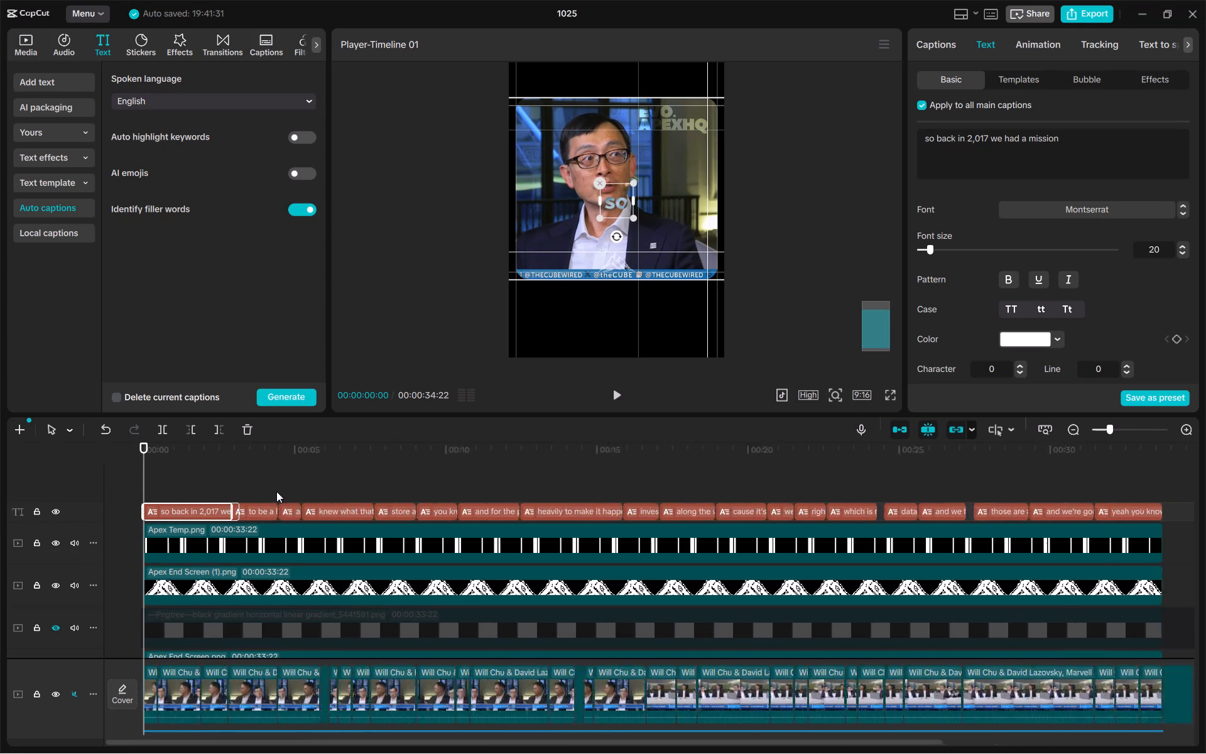
scroll(276, 491, "down", 9, "ctrl")
left_click_drag(160, 488, 607, 508)
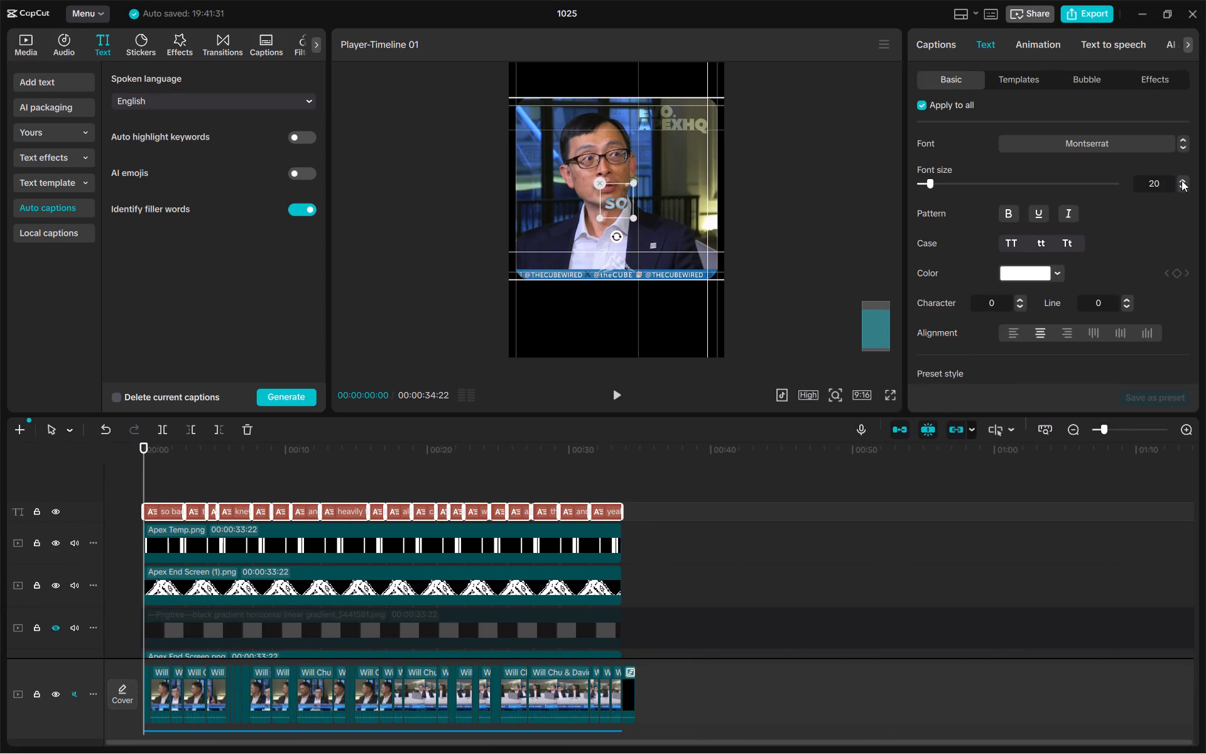
triple_click(1183, 181)
double_click(1183, 181)
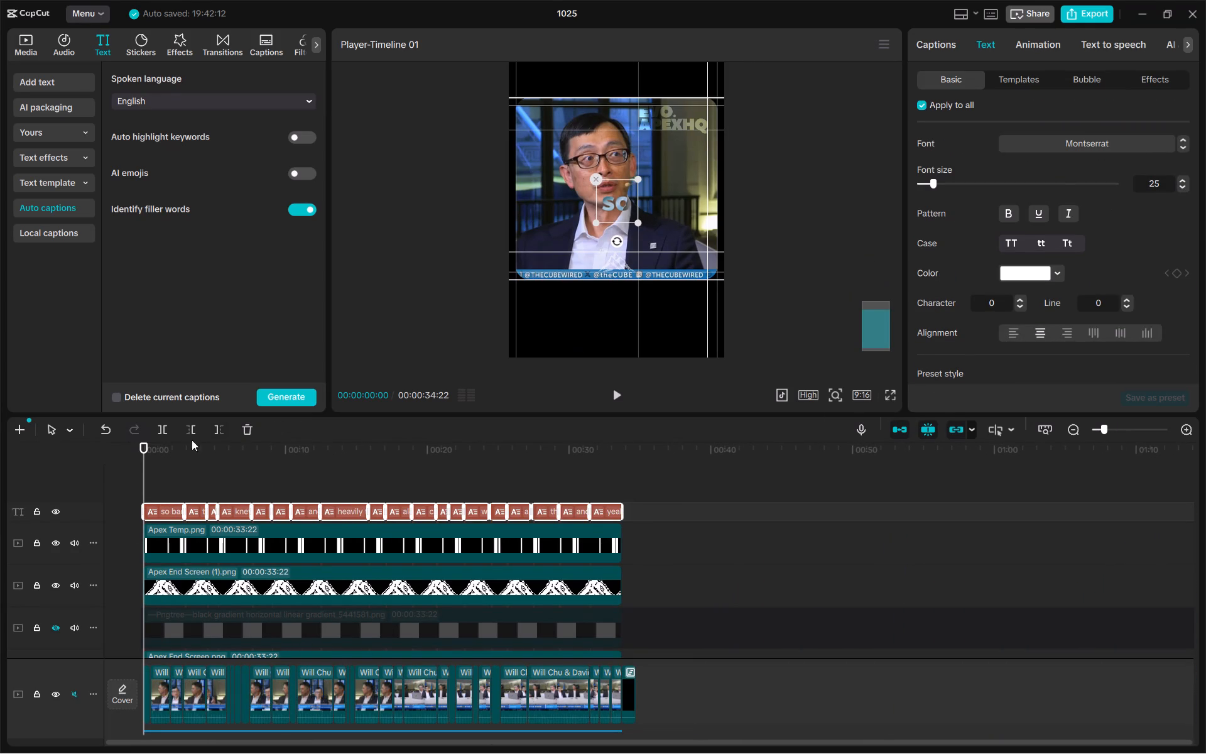
Scrub from the timeline's start to the word "infrastructure" at about 4 seconds to check the enlarged captions' fit in the frame.
scroll(169, 467, "up", 17, "ctrl")
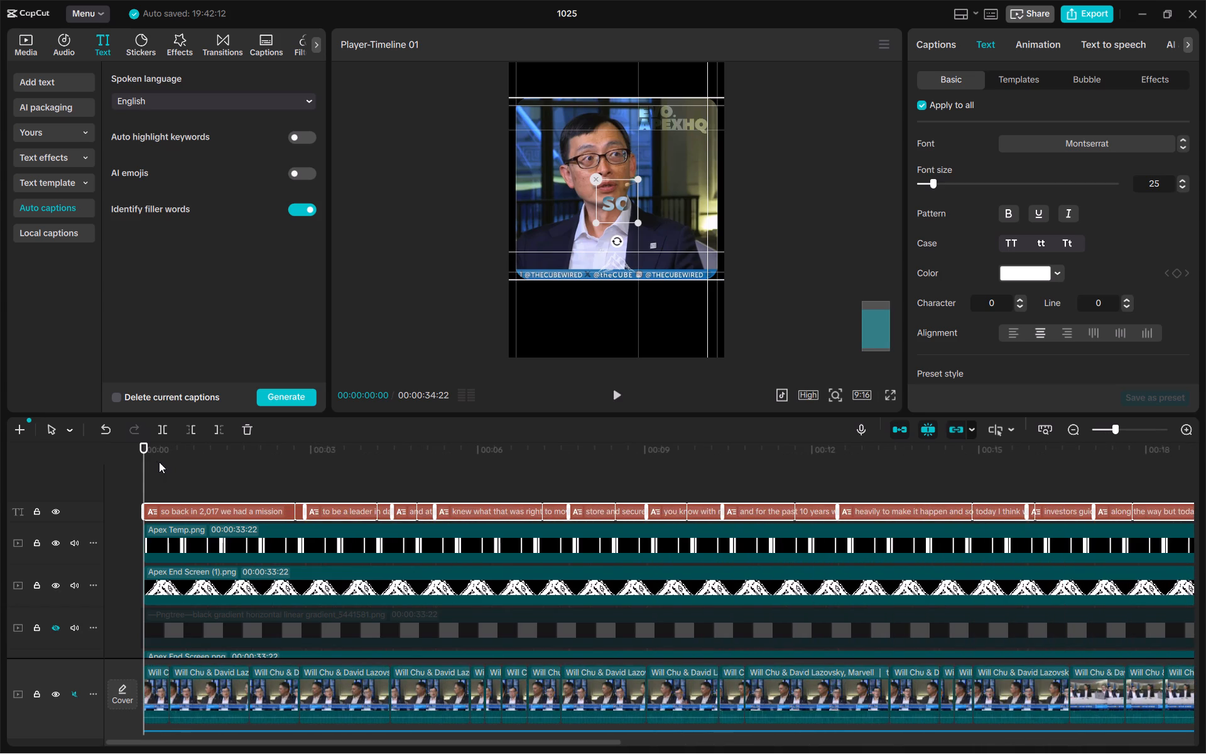
left_click_drag(144, 453, 370, 454)
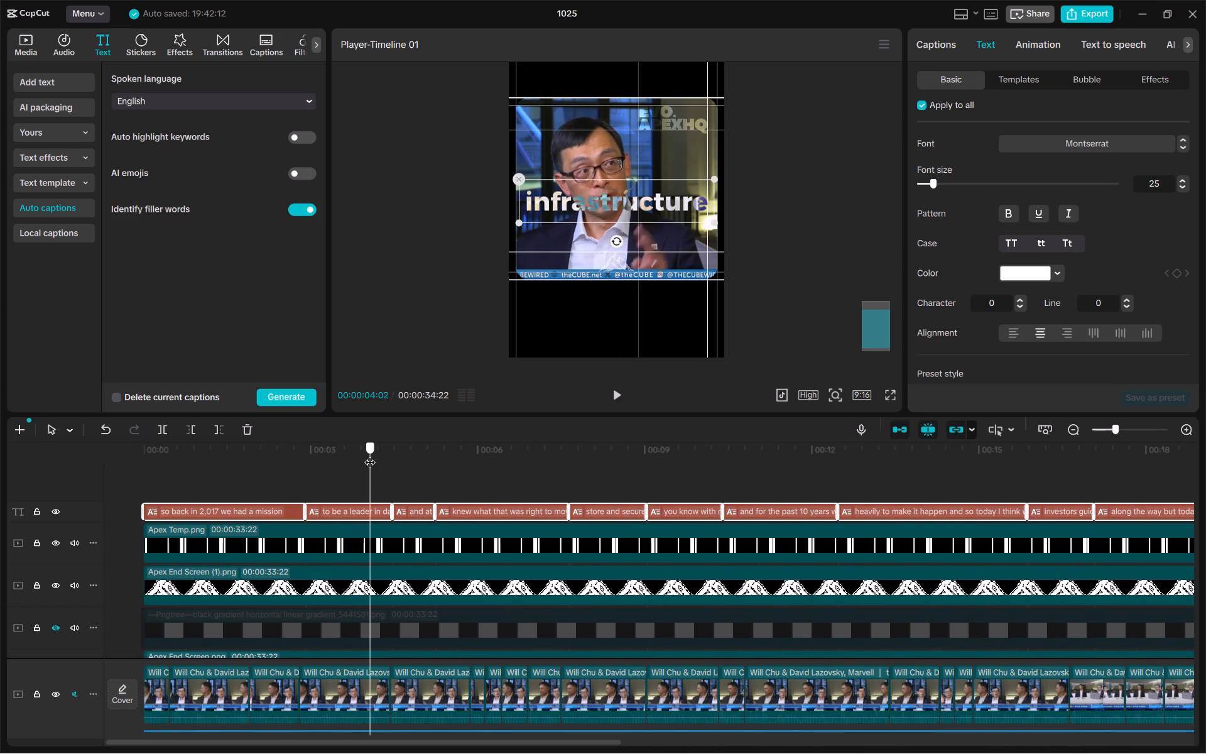
Scrub from about 4 seconds to 27 seconds and back to about 20 seconds, examining caption size and wording.
left_click_drag(370, 454, 386, 453)
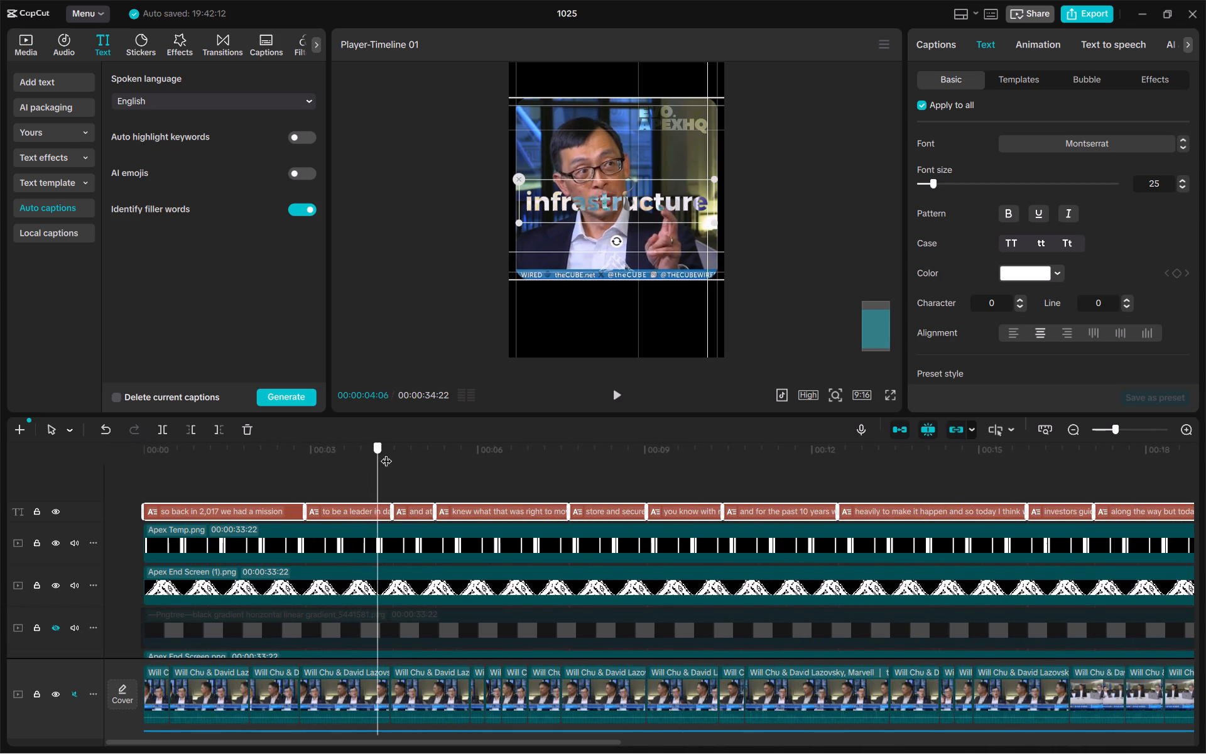
left_click_drag(386, 453, 486, 456)
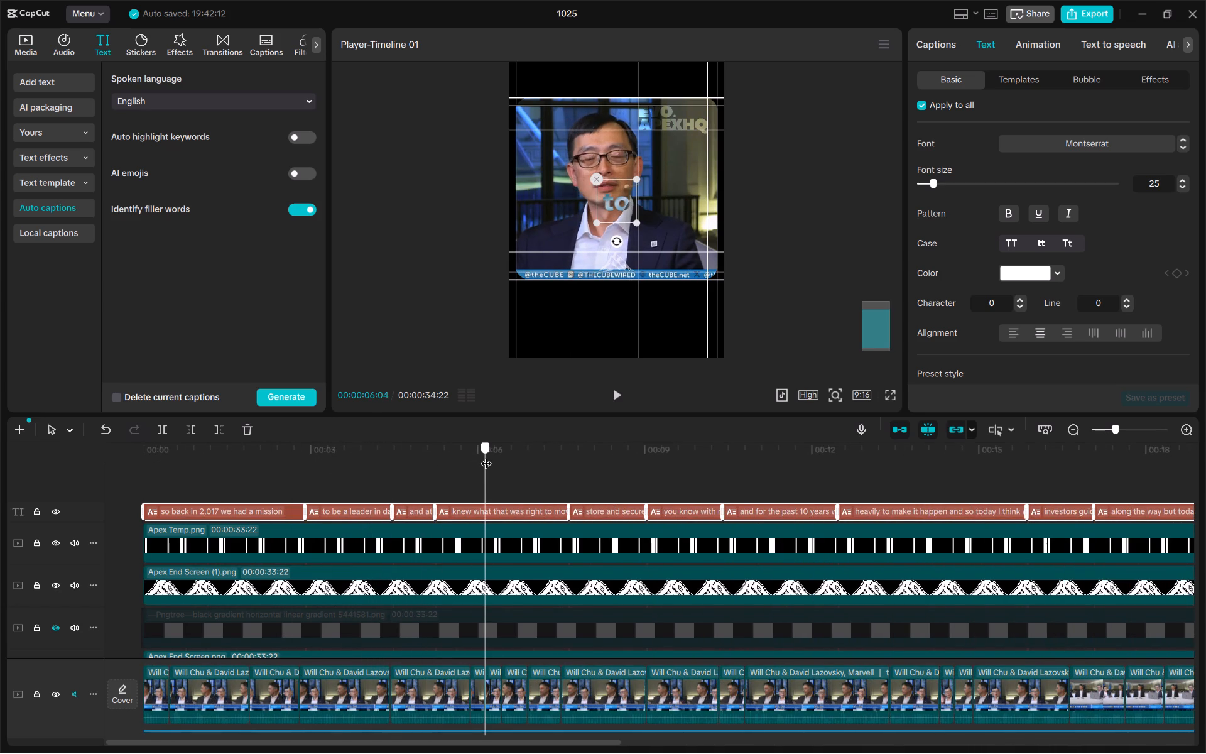
left_click_drag(486, 456, 492, 456)
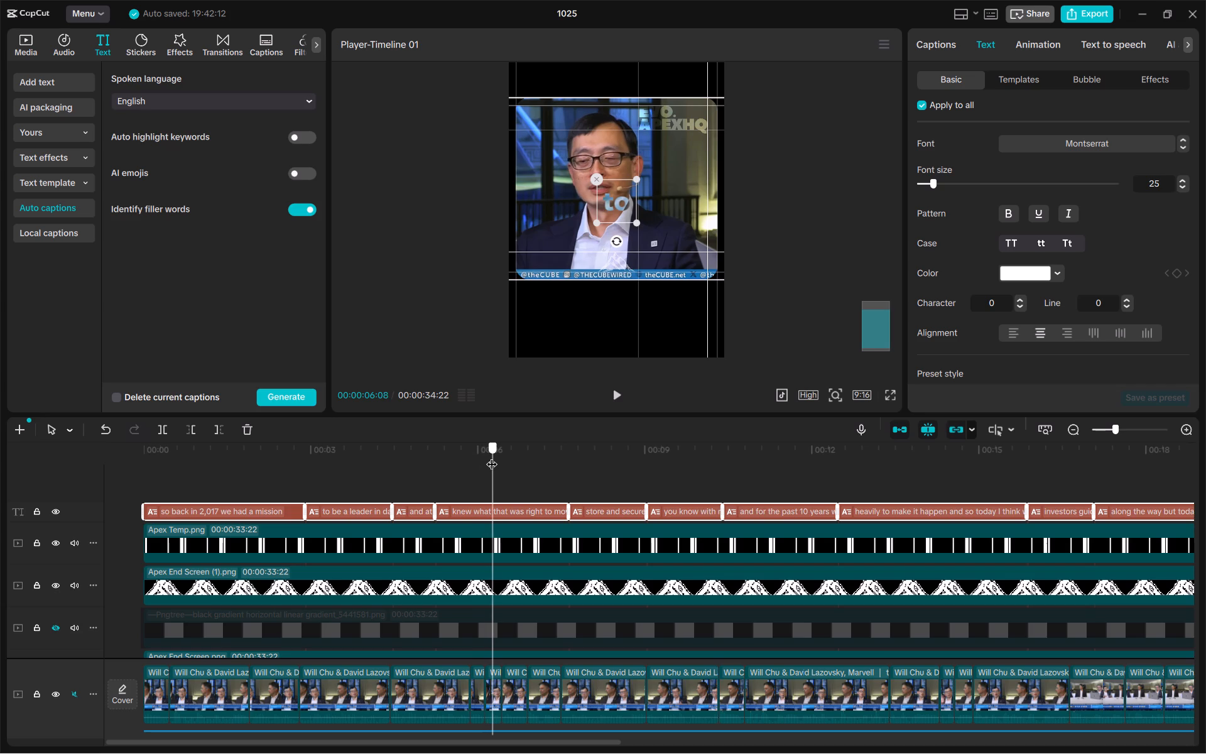
left_click_drag(492, 456, 1035, 445)
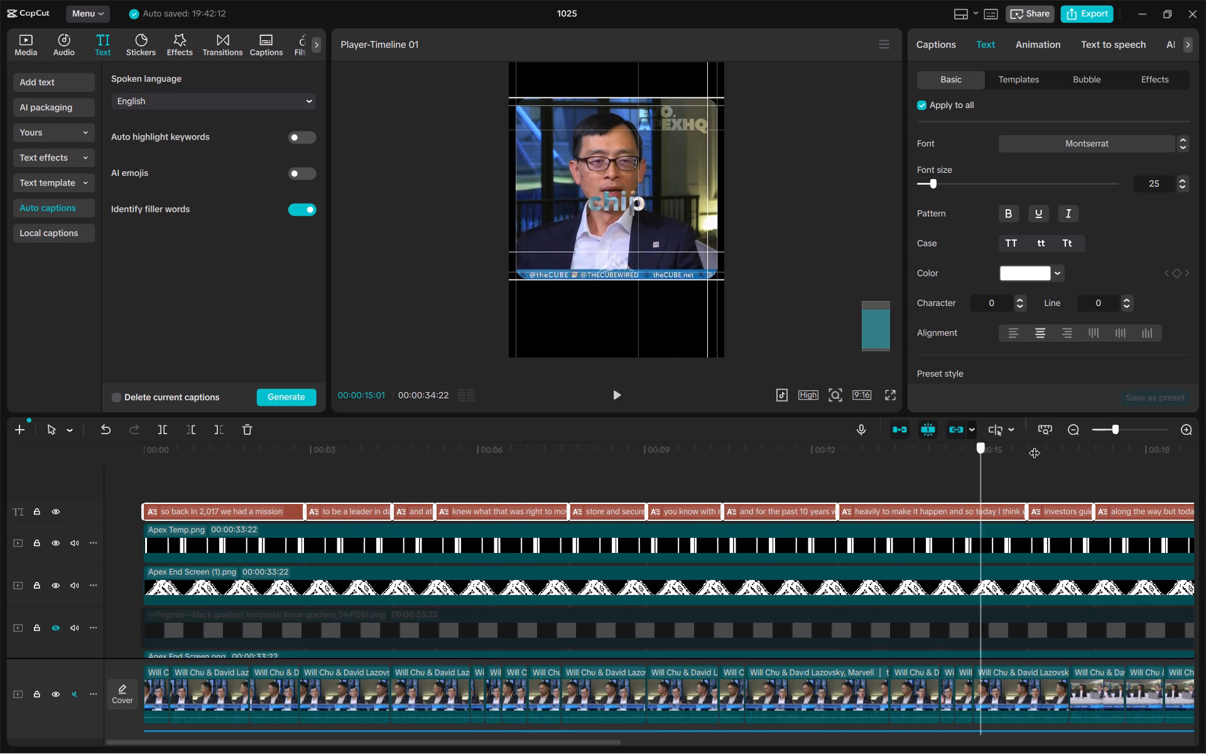
left_click_drag(1035, 445, 1198, 436)
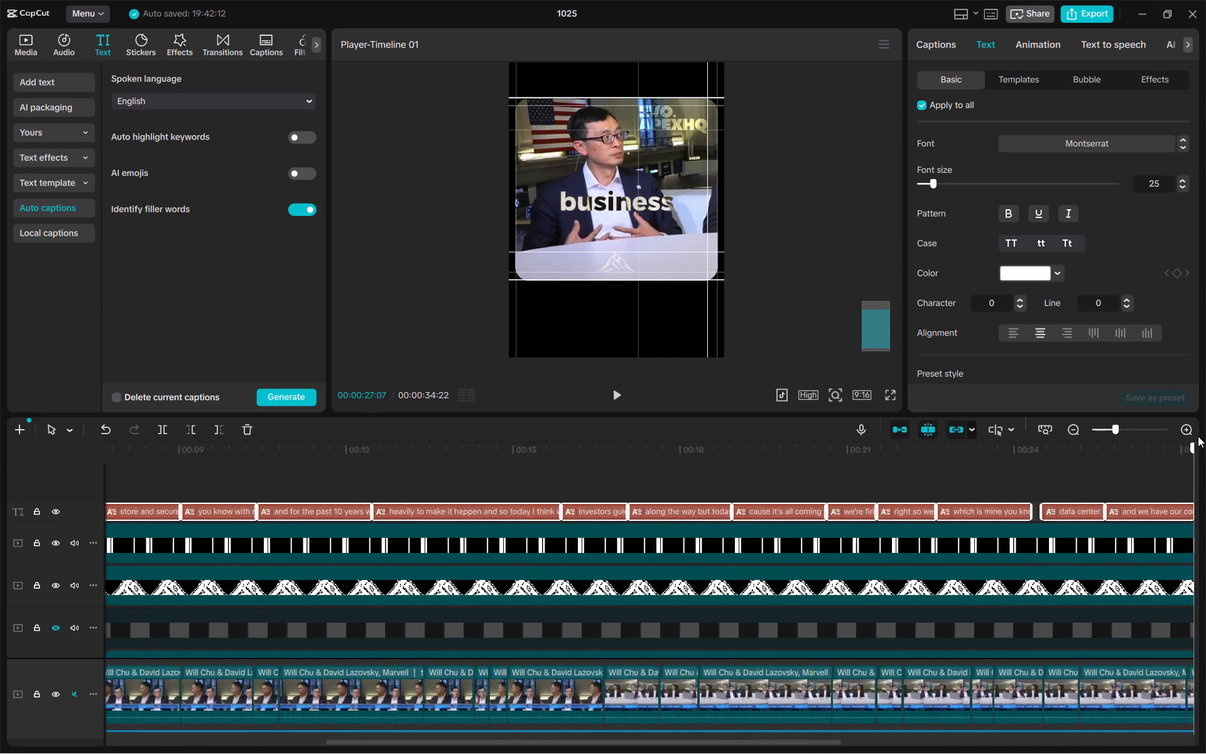
left_click_drag(1198, 436, 521, 443)
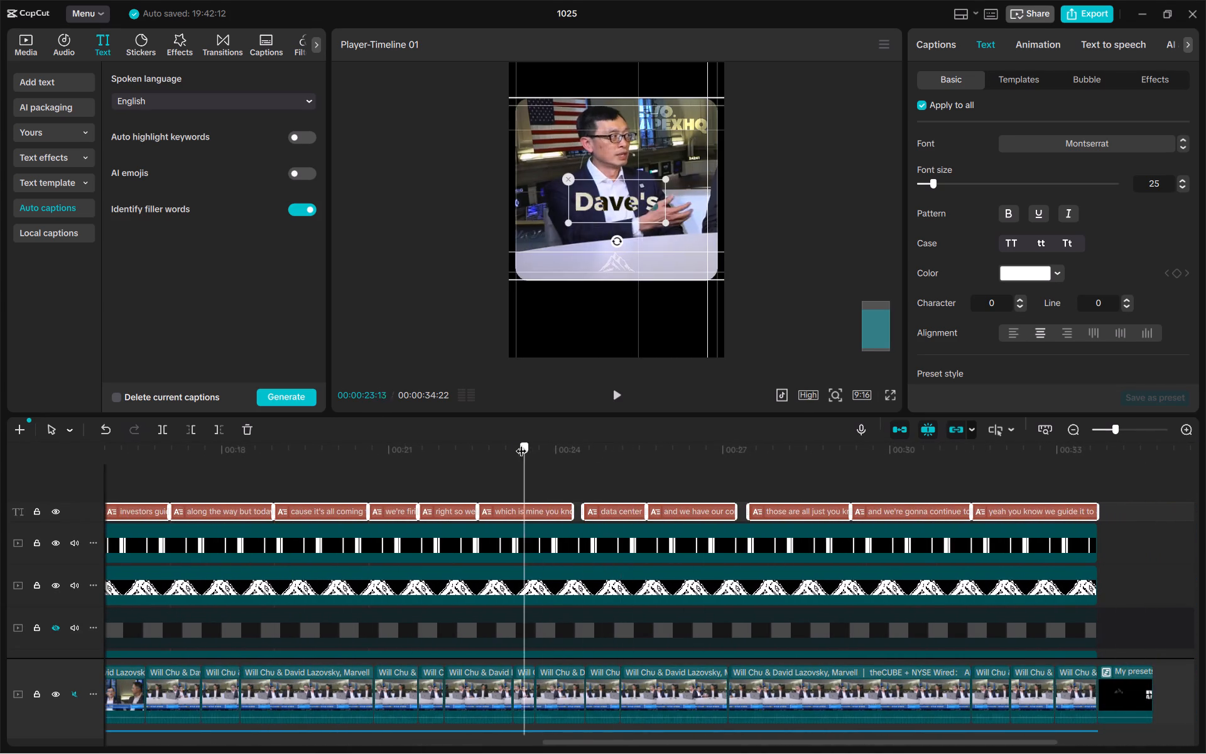
left_click_drag(521, 443, 742, 433)
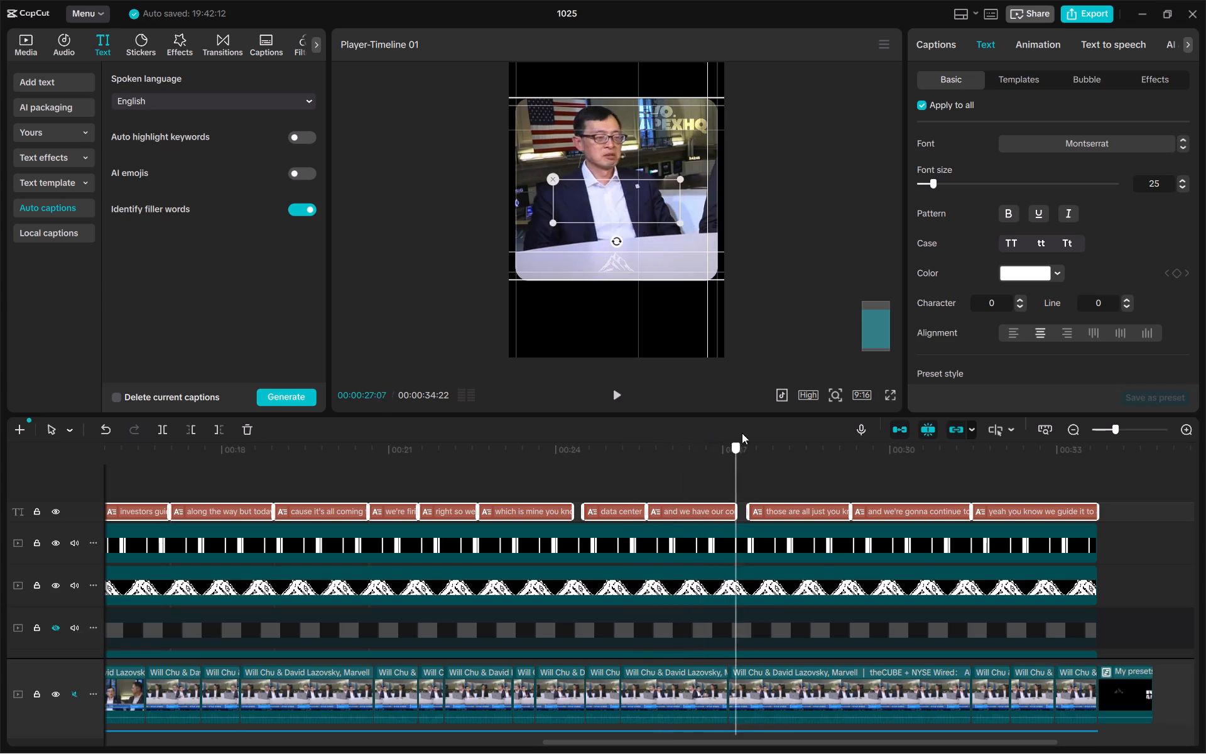
left_click_drag(742, 433, 337, 439)
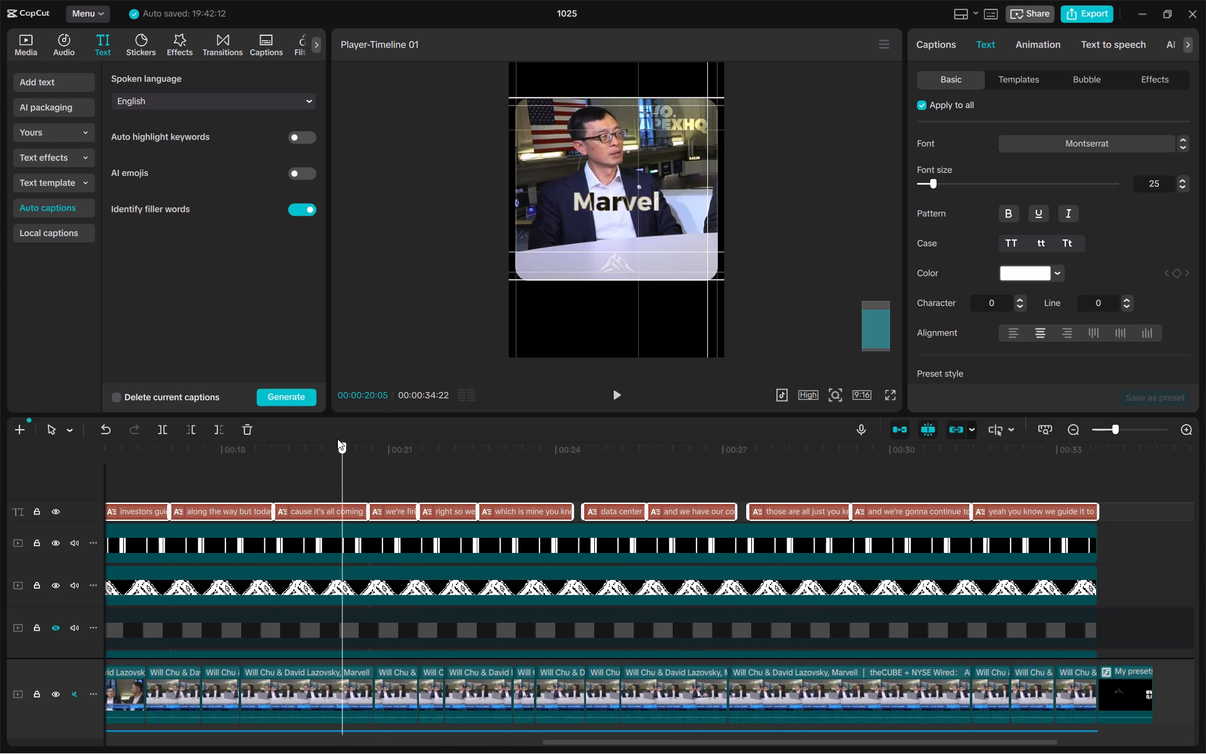
Correct the caption near 20 seconds to read "cause it's all coming together at Marvell".
left_click_drag(337, 439, 340, 438)
left_click(359, 508)
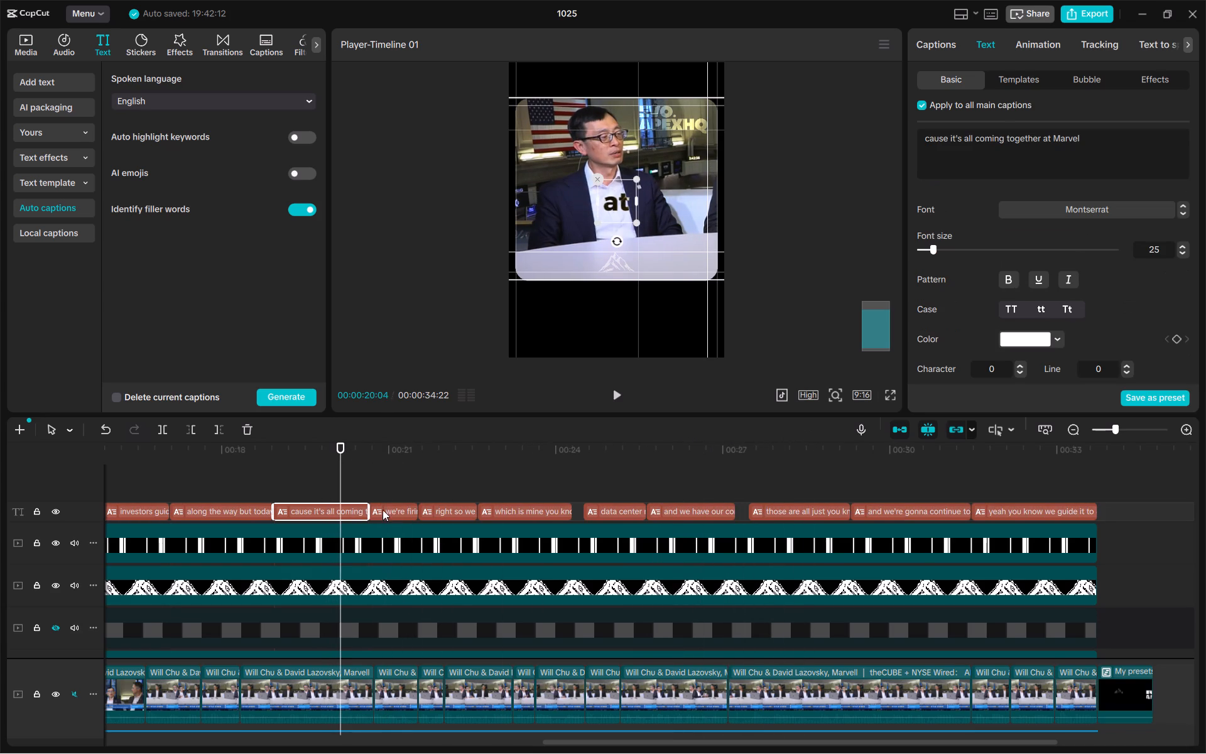
left_click(1104, 156)
key("l")
Scrub from the corrected caption to about 30 seconds, checking the wording and fit of the remaining captions.
left_click_drag(339, 446, 359, 450)
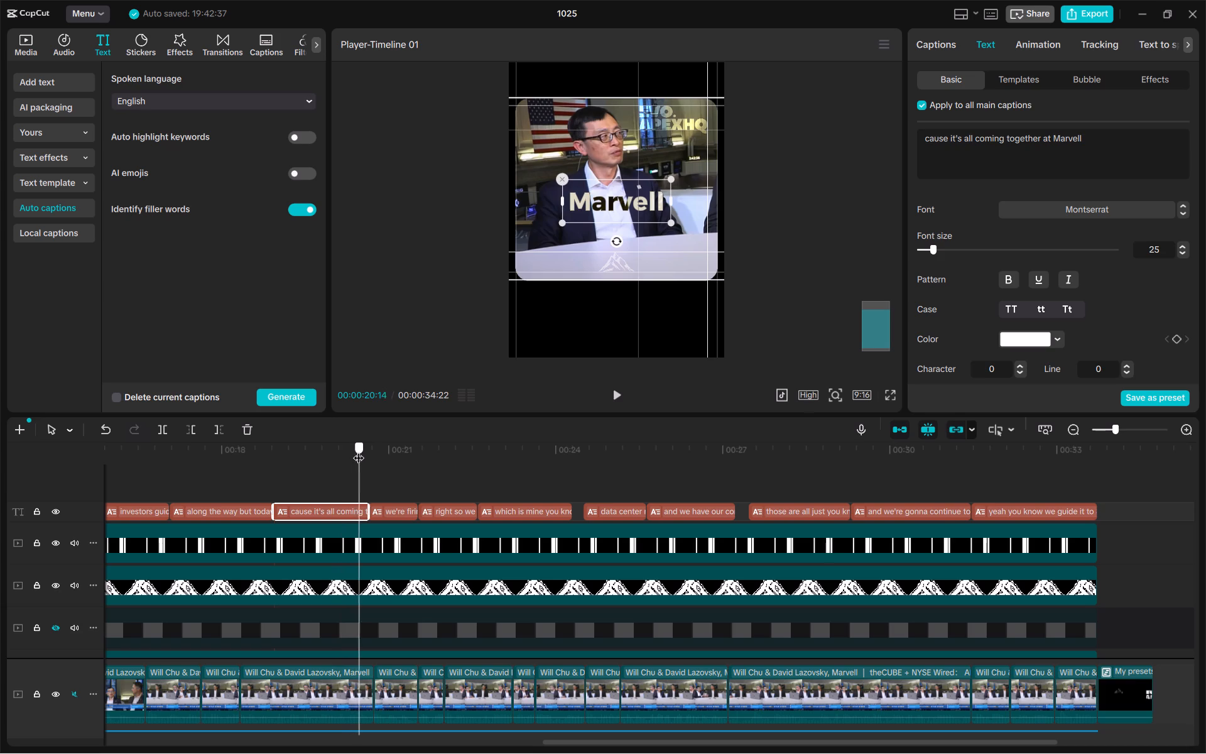
left_click_drag(359, 450, 415, 456)
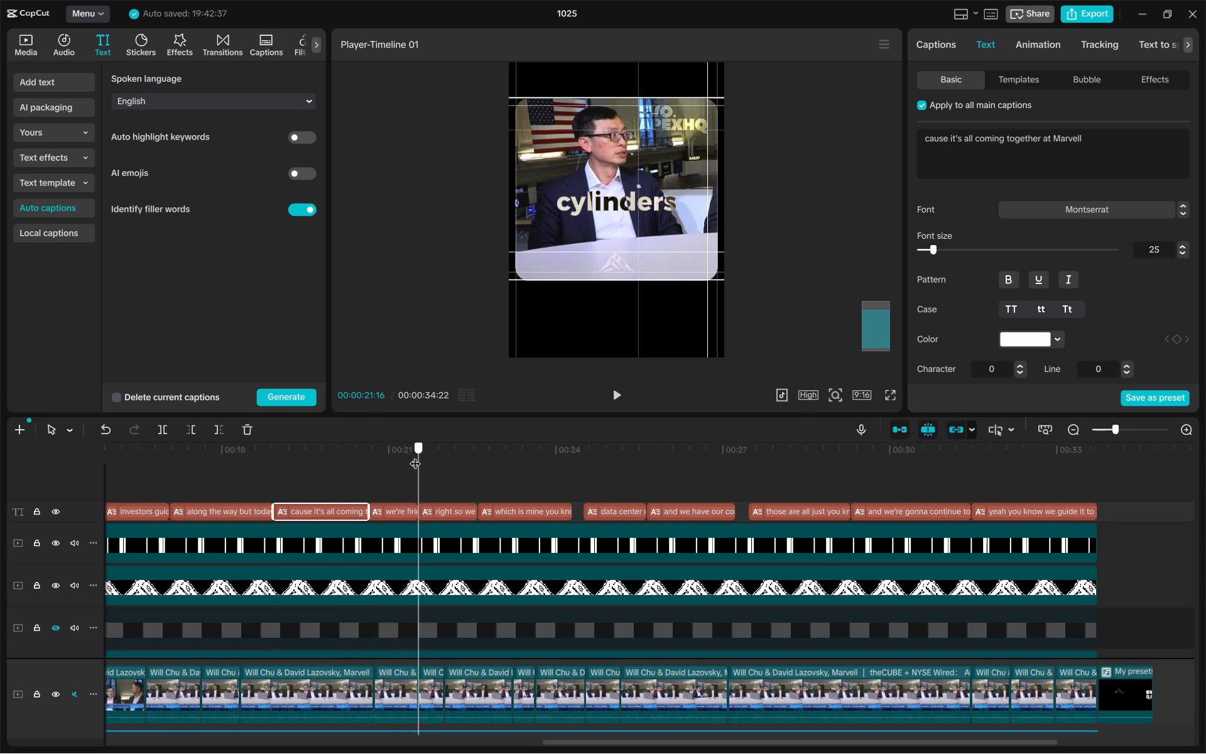
left_click_drag(415, 456, 421, 457)
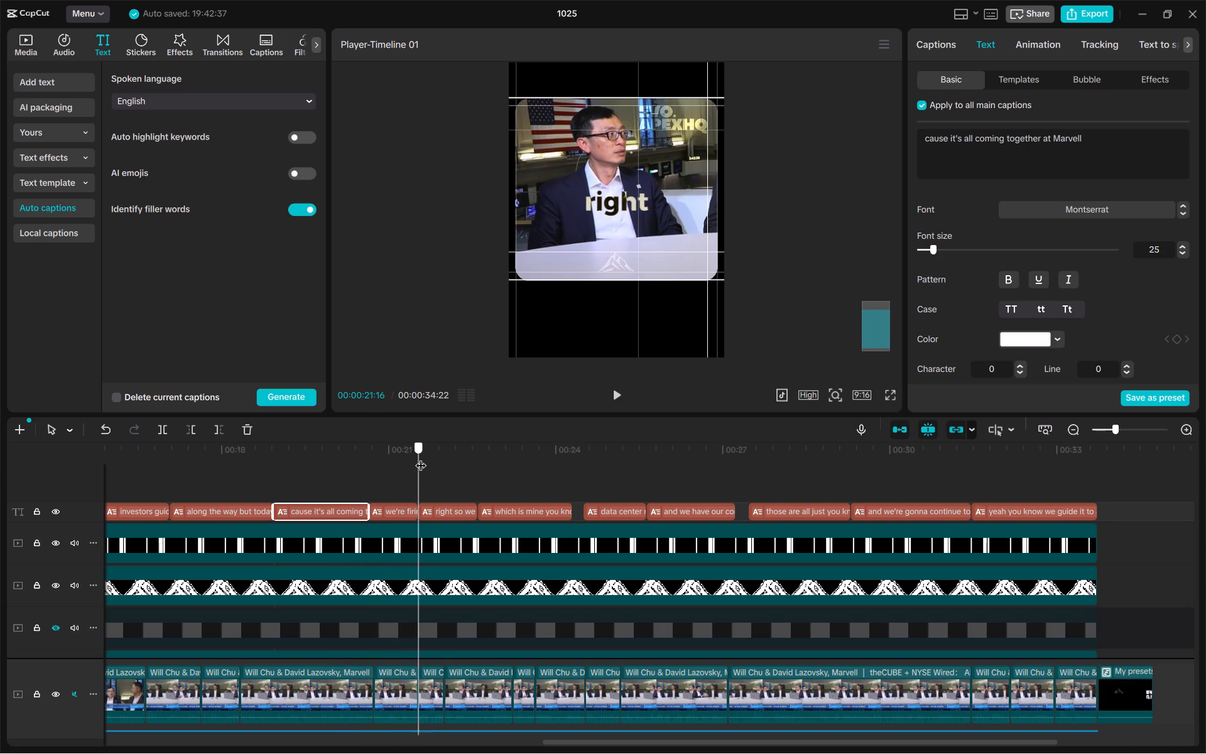
left_click_drag(421, 457, 417, 458)
left_click_drag(418, 449, 917, 467)
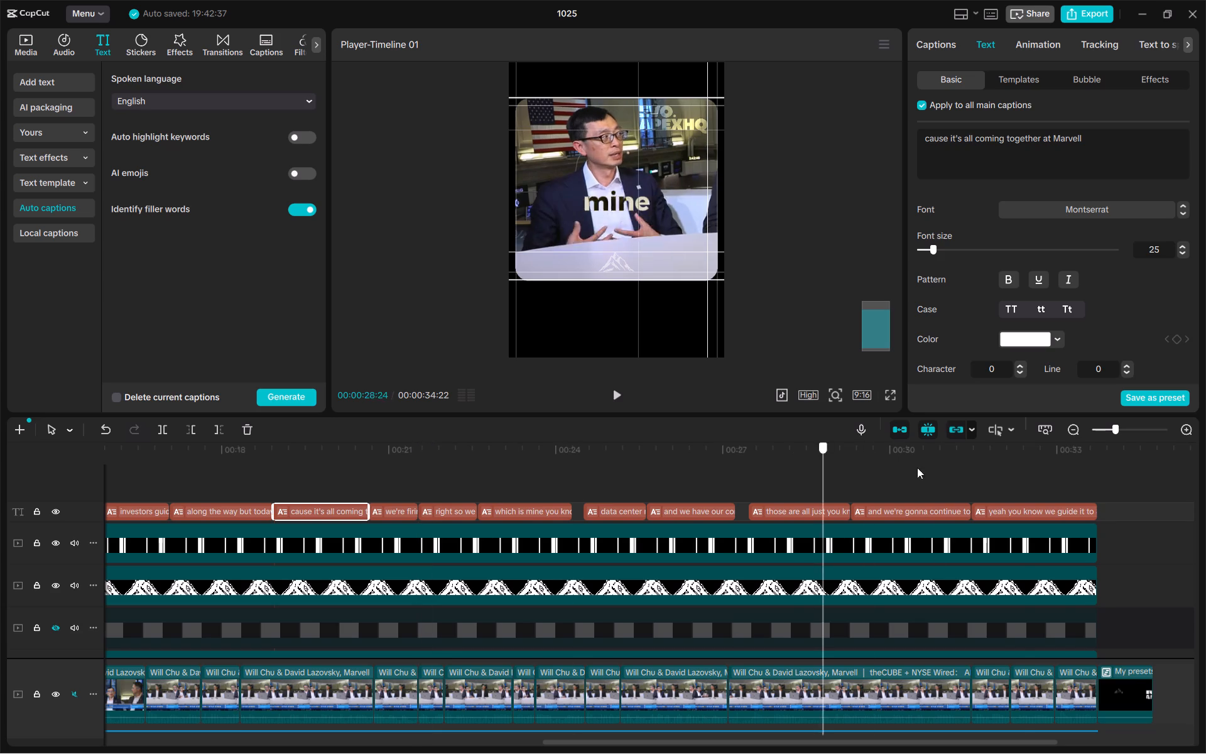
left_click_drag(917, 467, 883, 483)
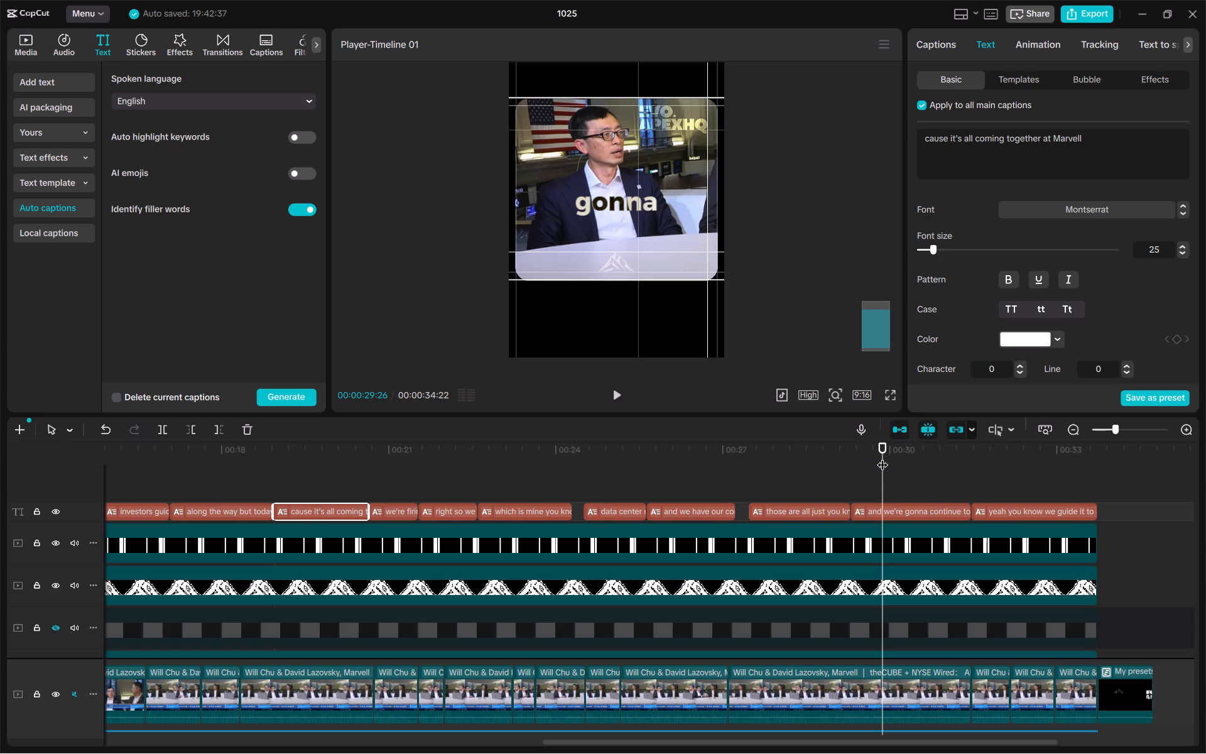
Play the clip from its start, reviewing the captions against the speech and looking over the lower video and audio tracks.
left_click_drag(879, 457, 561, 509)
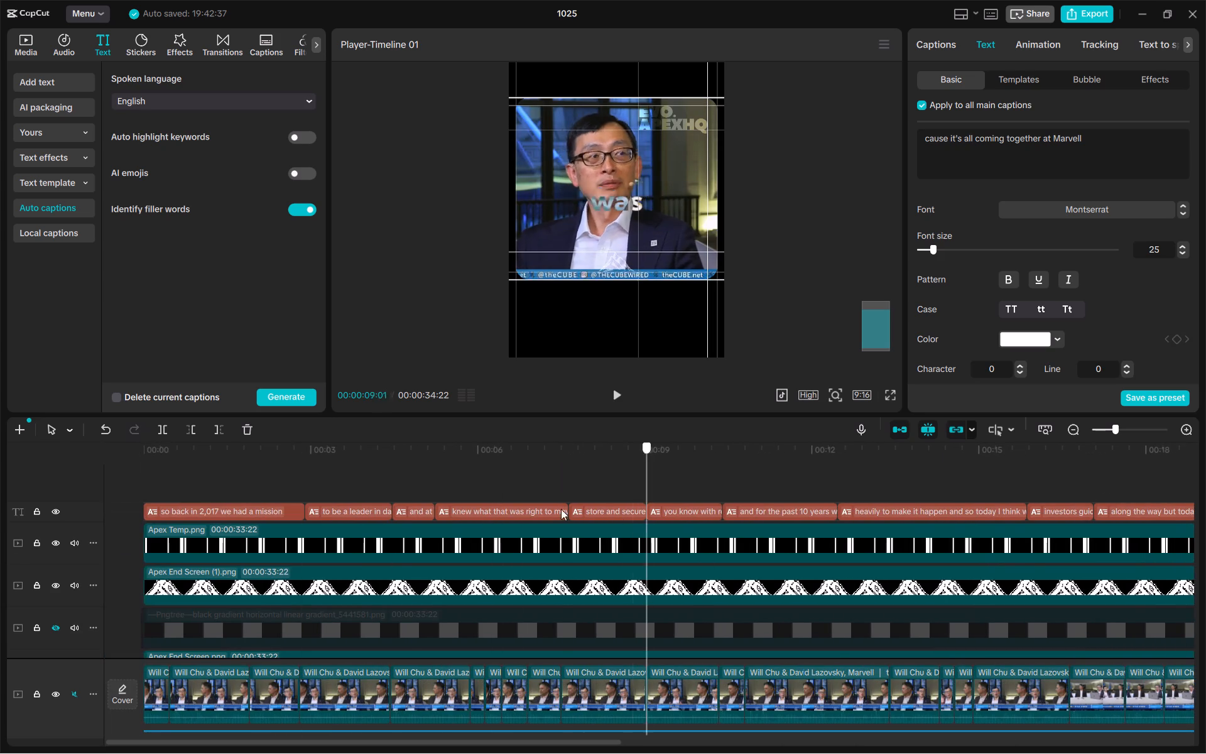
left_click_drag(561, 509, 50, 512)
key("space")
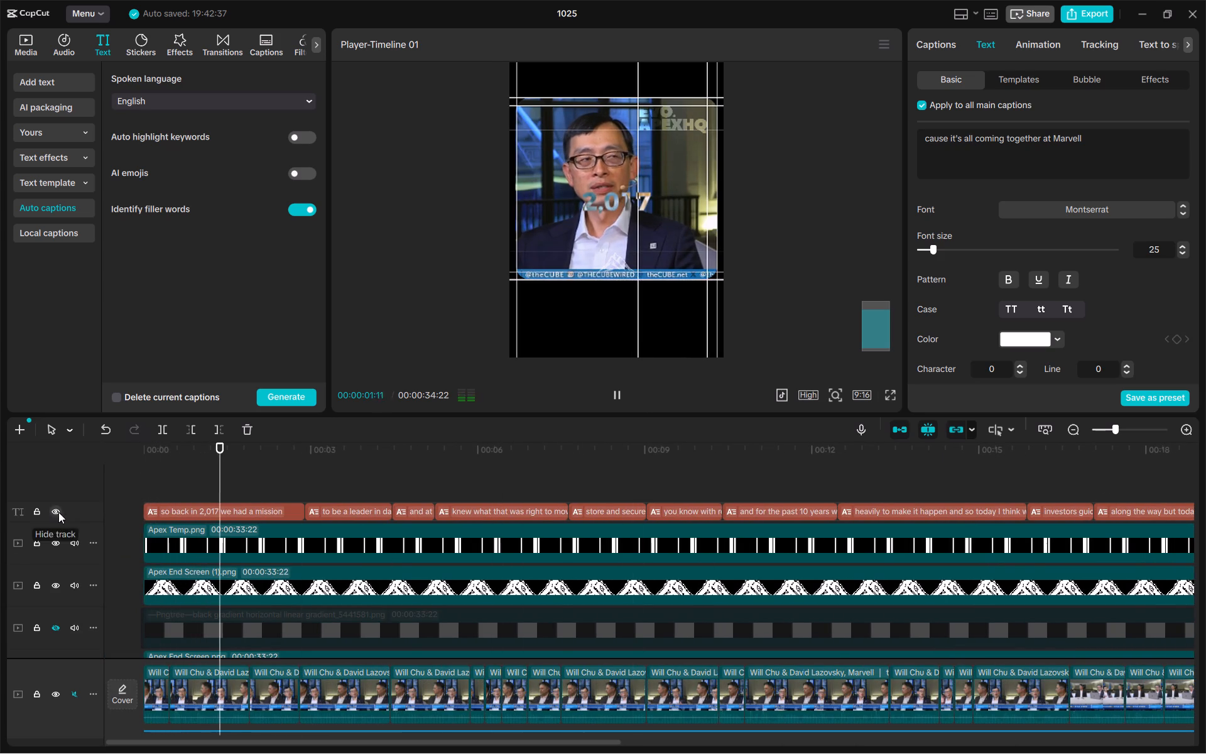
scroll(307, 609, "down", 7)
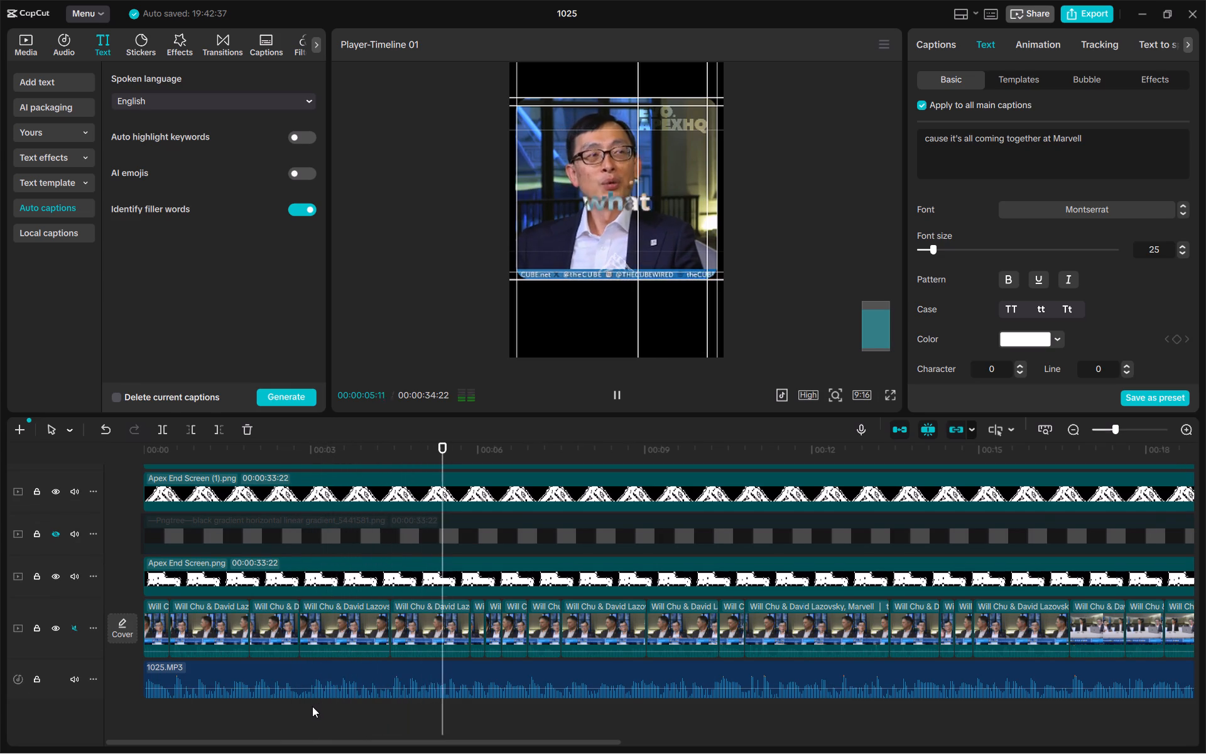
scroll(312, 706, "down", 17, "ctrl")
left_click_drag(785, 718, 783, 690)
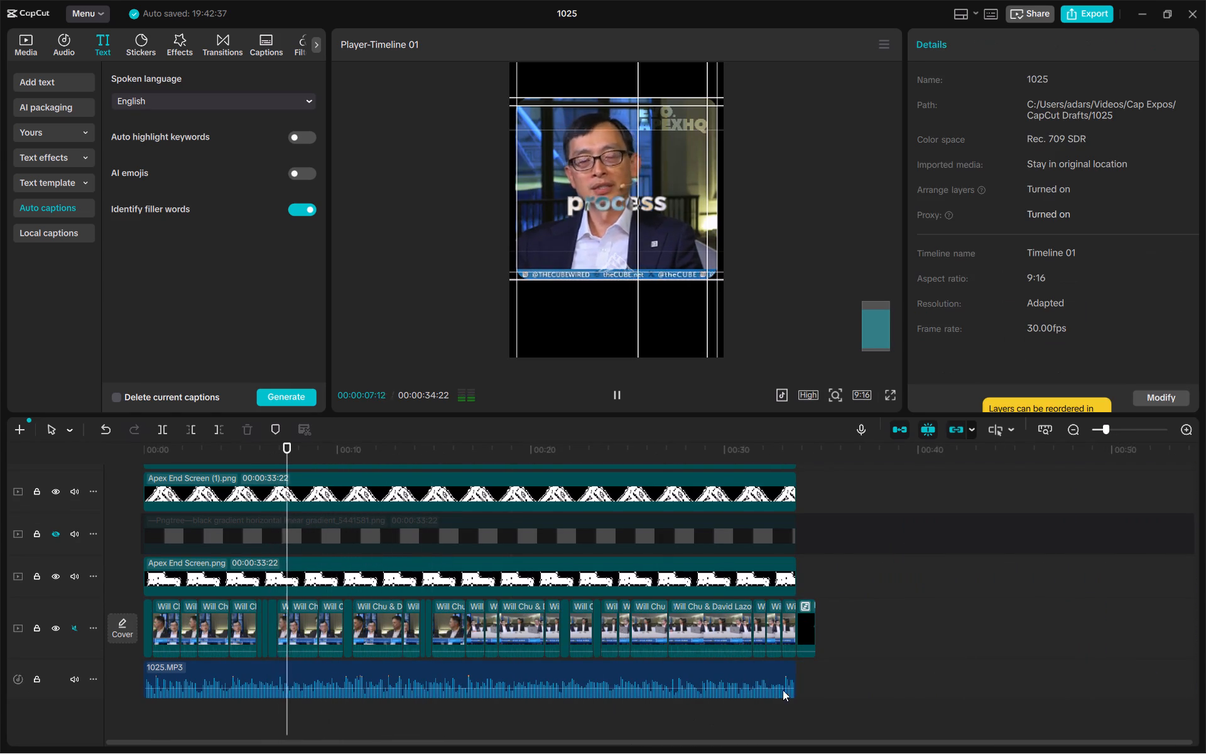
left_click_drag(783, 690, 138, 637)
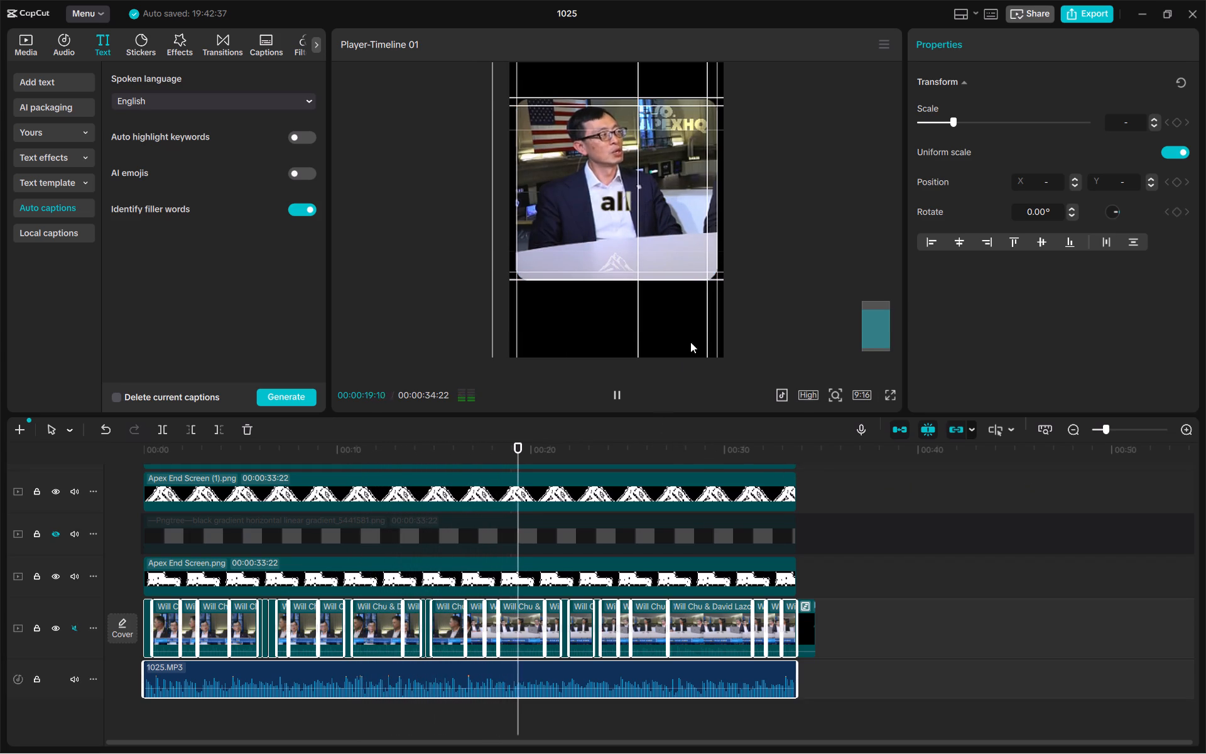
left_click(767, 298)
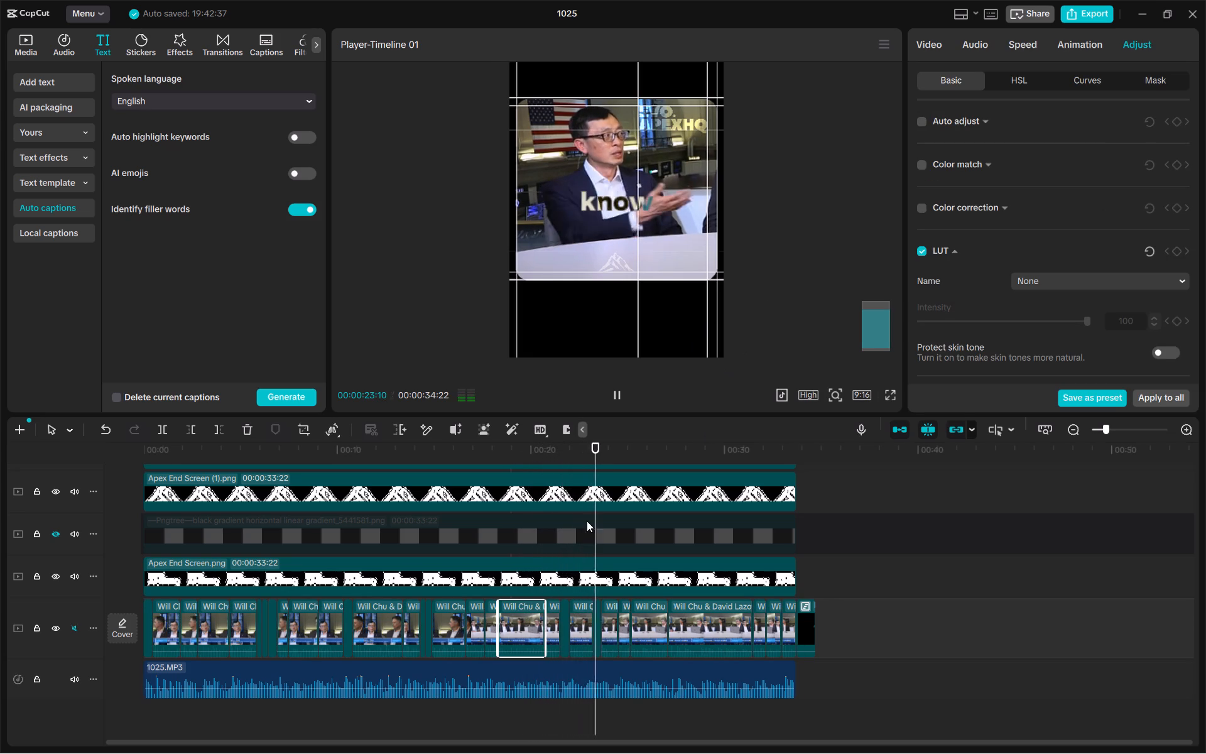
Unhide the track holding the black horizontal gradient overlay.
left_click(568, 530)
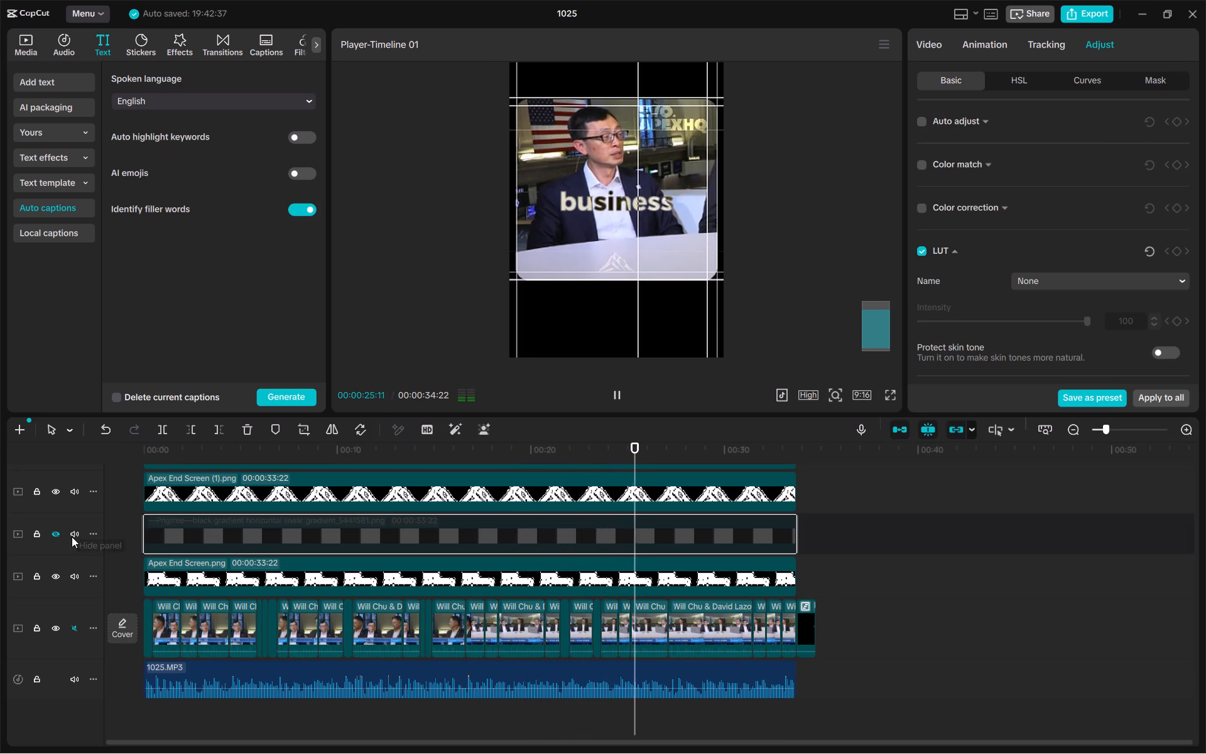
left_click(53, 533)
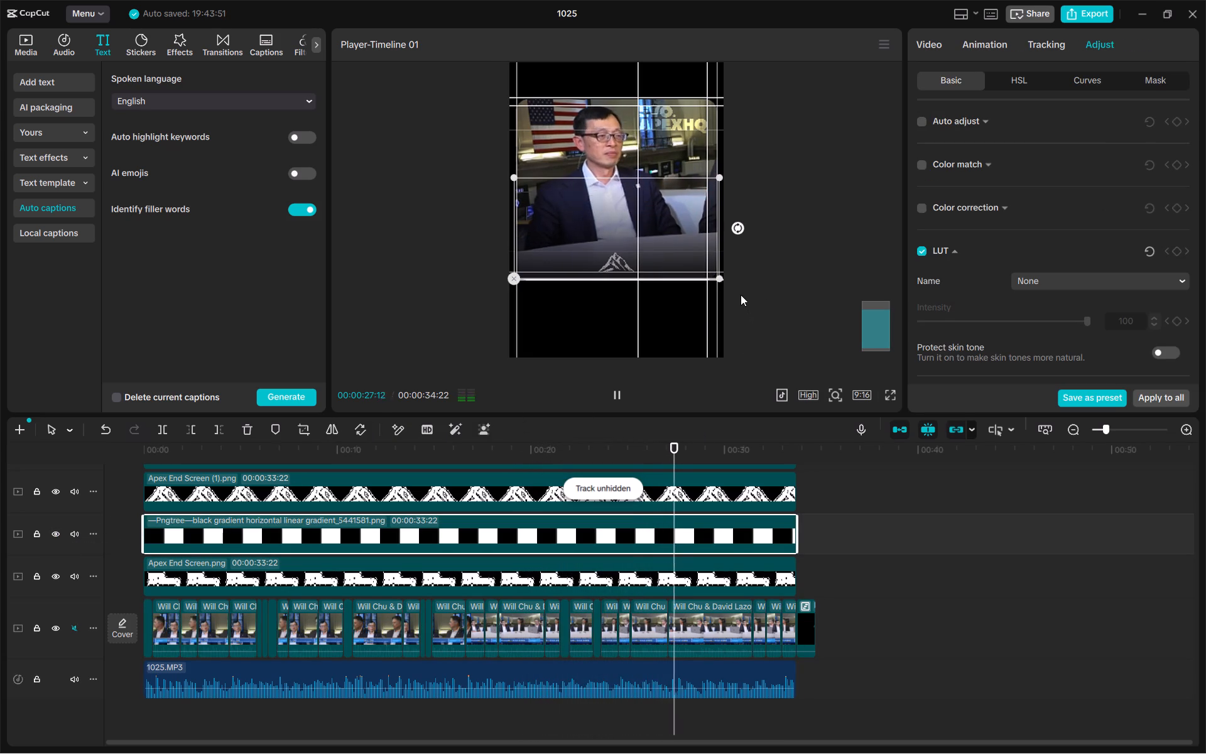
Pause playback and lower the black gradient overlay by setting its Y position to -410.
left_click(932, 44)
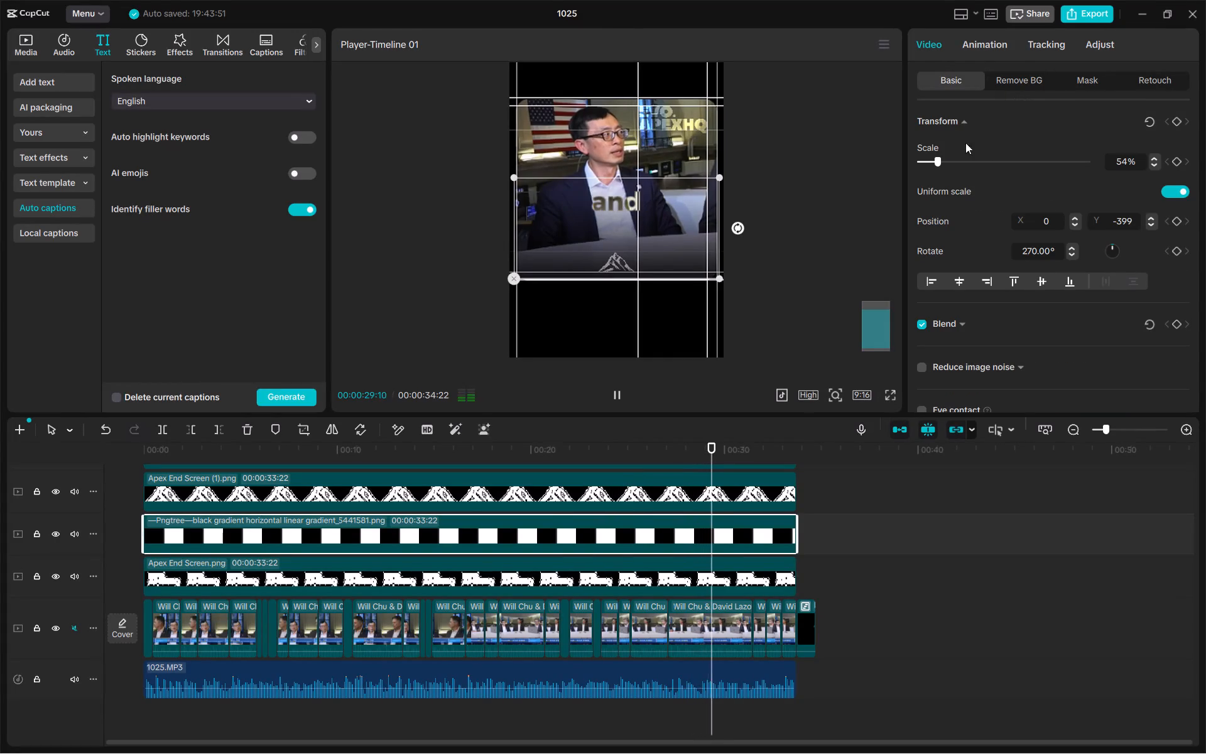
triple_click(1151, 224)
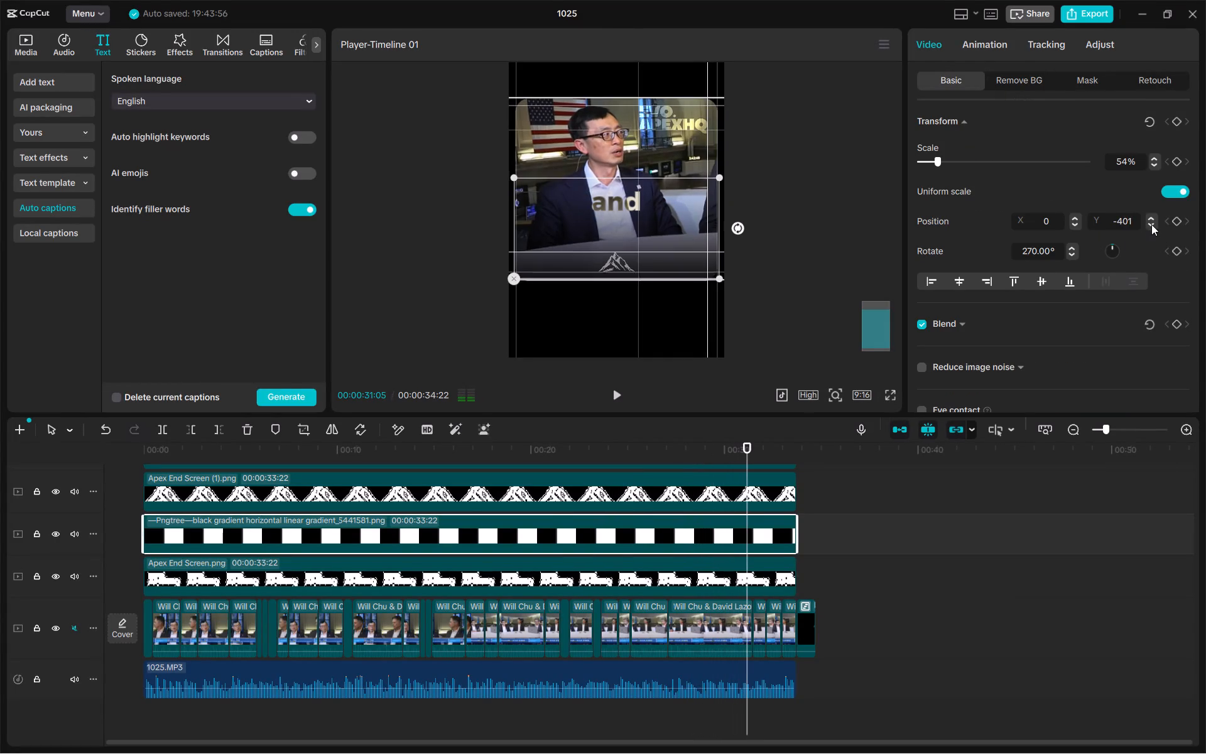
triple_click(1151, 224)
triple_click(1151, 224)
double_click(1151, 224)
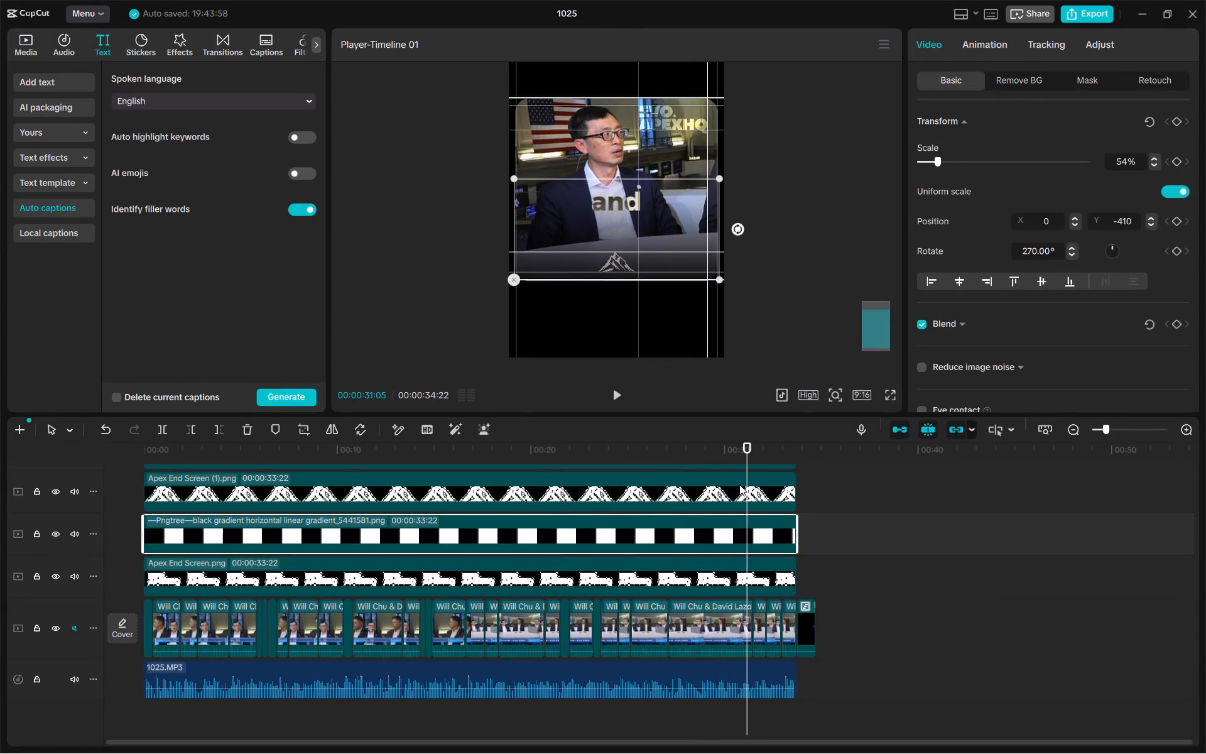
Delete the Apex Temp.png guide overlay from the timeline.
scroll(781, 476, "up", 5)
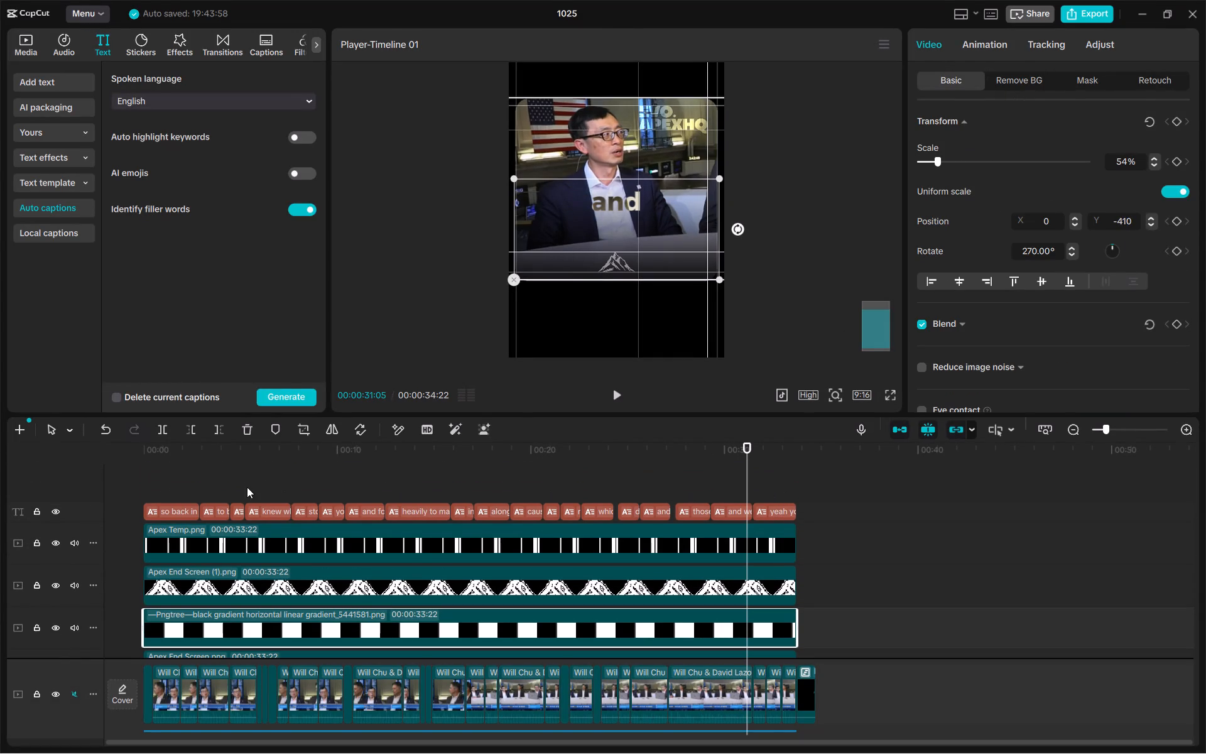
left_click(242, 487)
left_click_drag(242, 486, 692, 478)
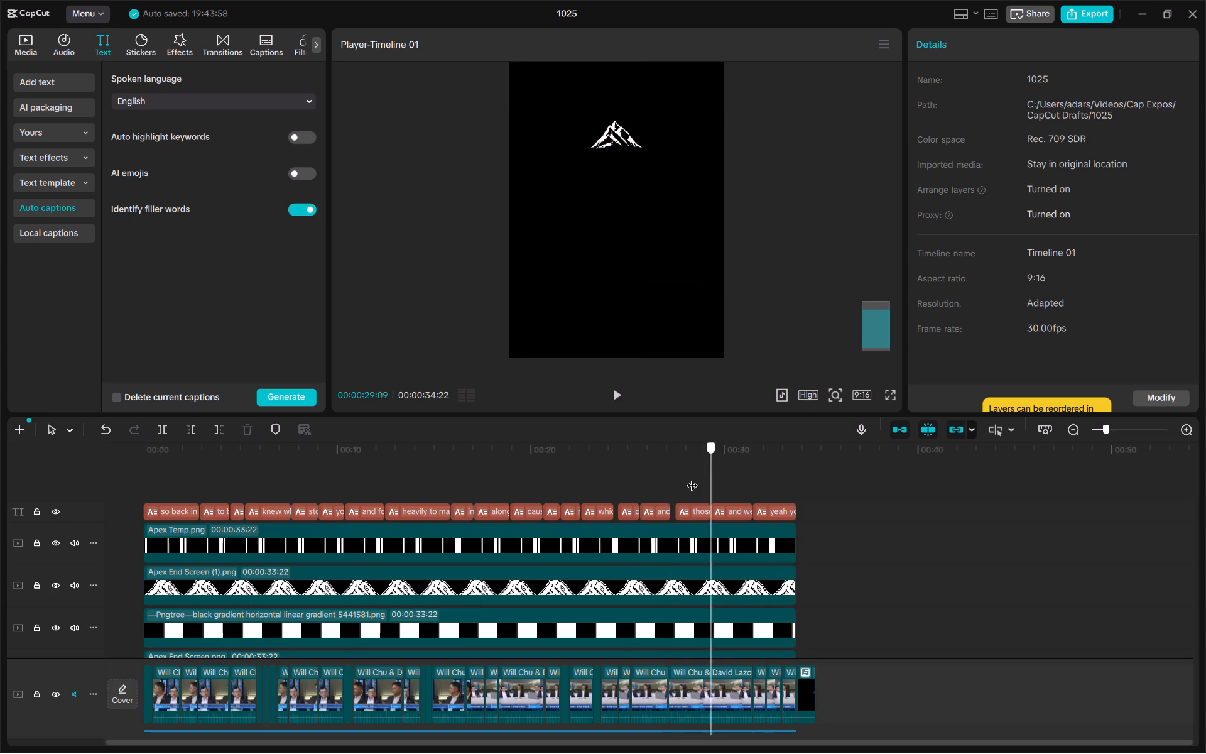
left_click_drag(692, 478, 266, 500)
left_click(262, 535)
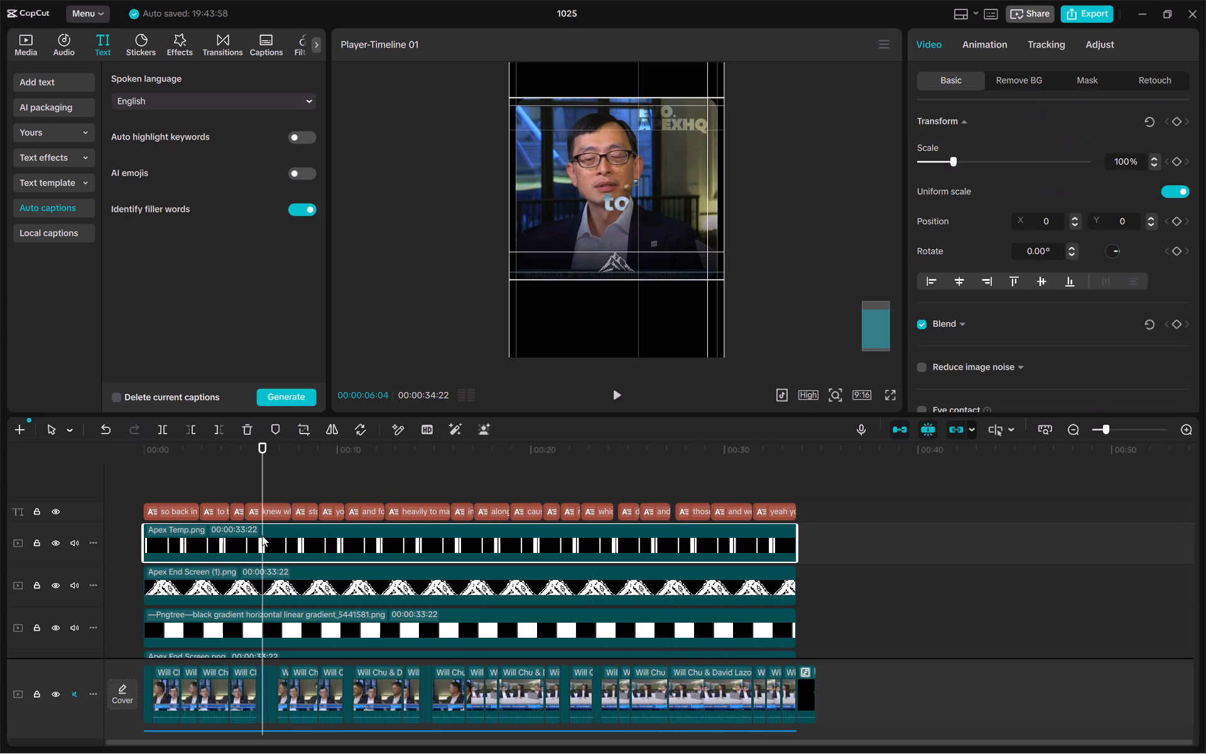
key("Delete")
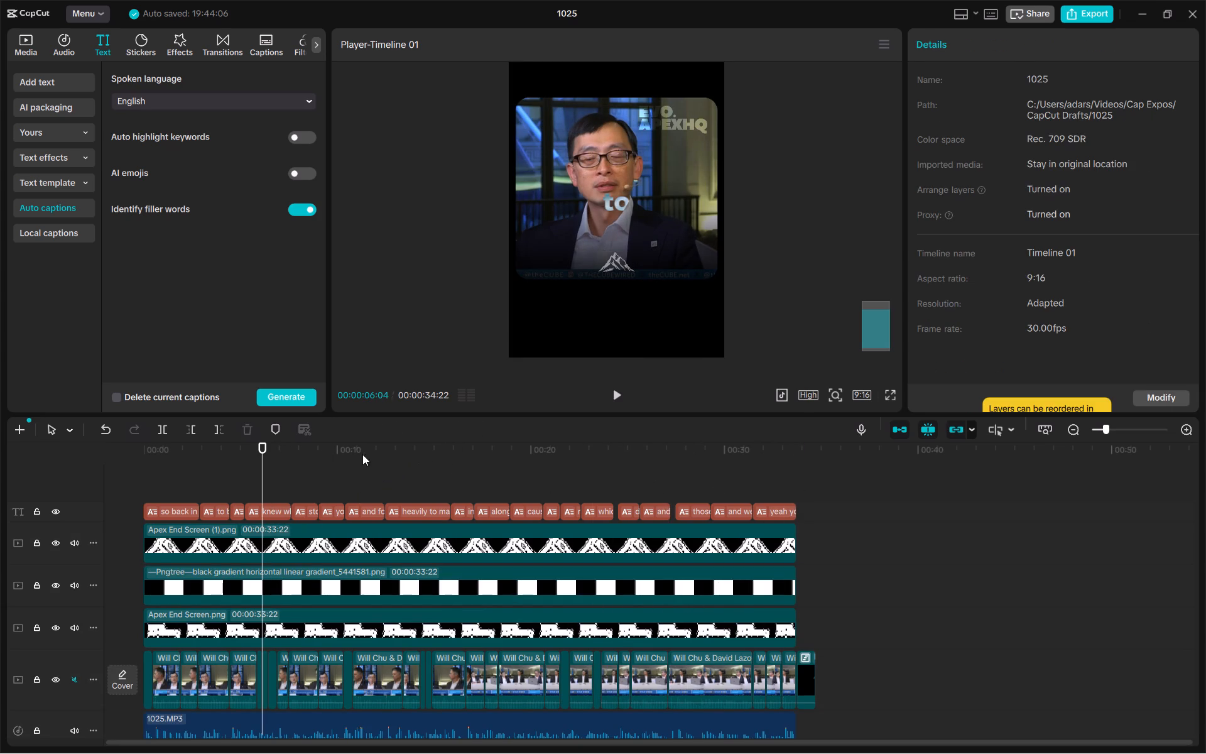
Lower the black gradient overlay by setting its Y position to -430.
left_click_drag(247, 450, 63, 477)
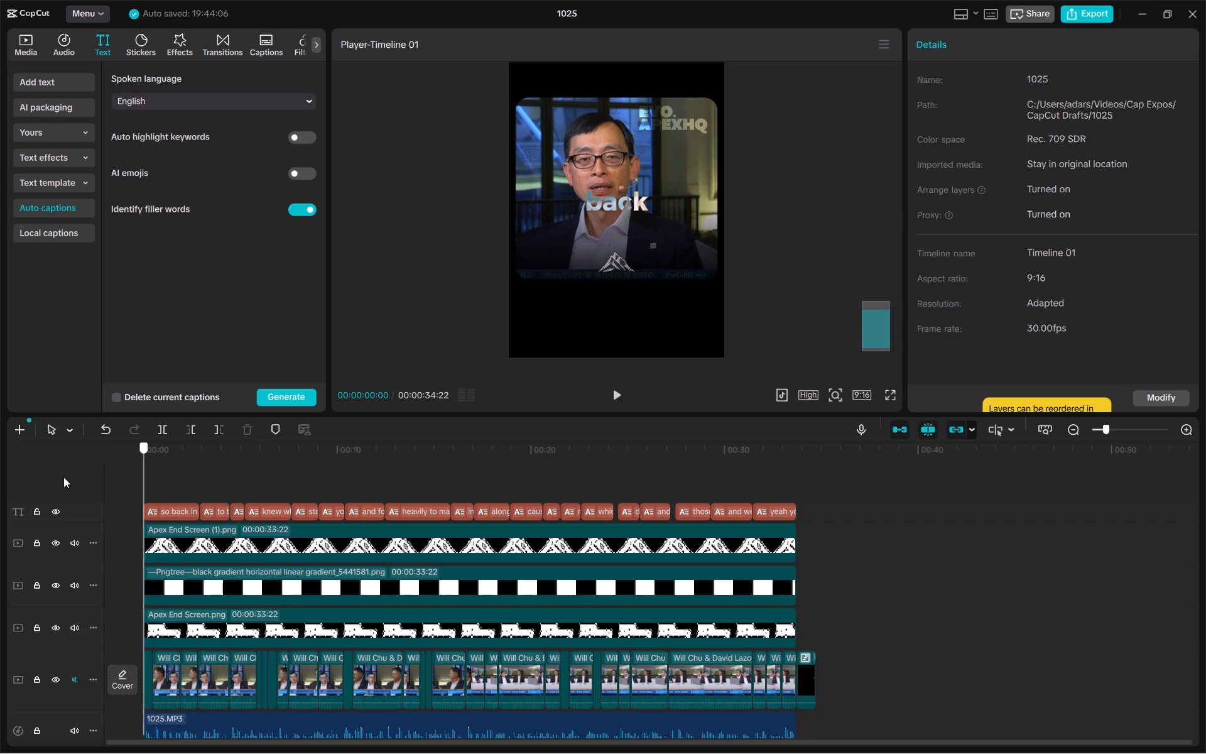
left_click_drag(63, 477, 748, 444)
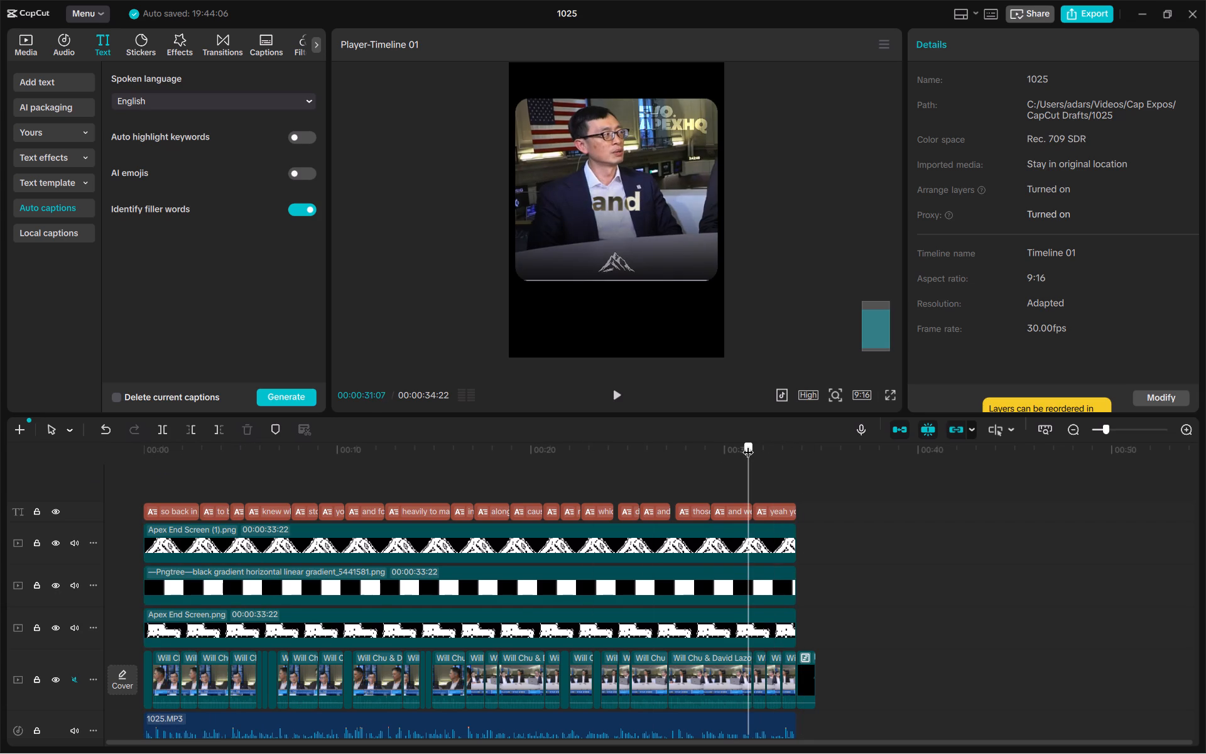
left_click_drag(748, 444, 745, 444)
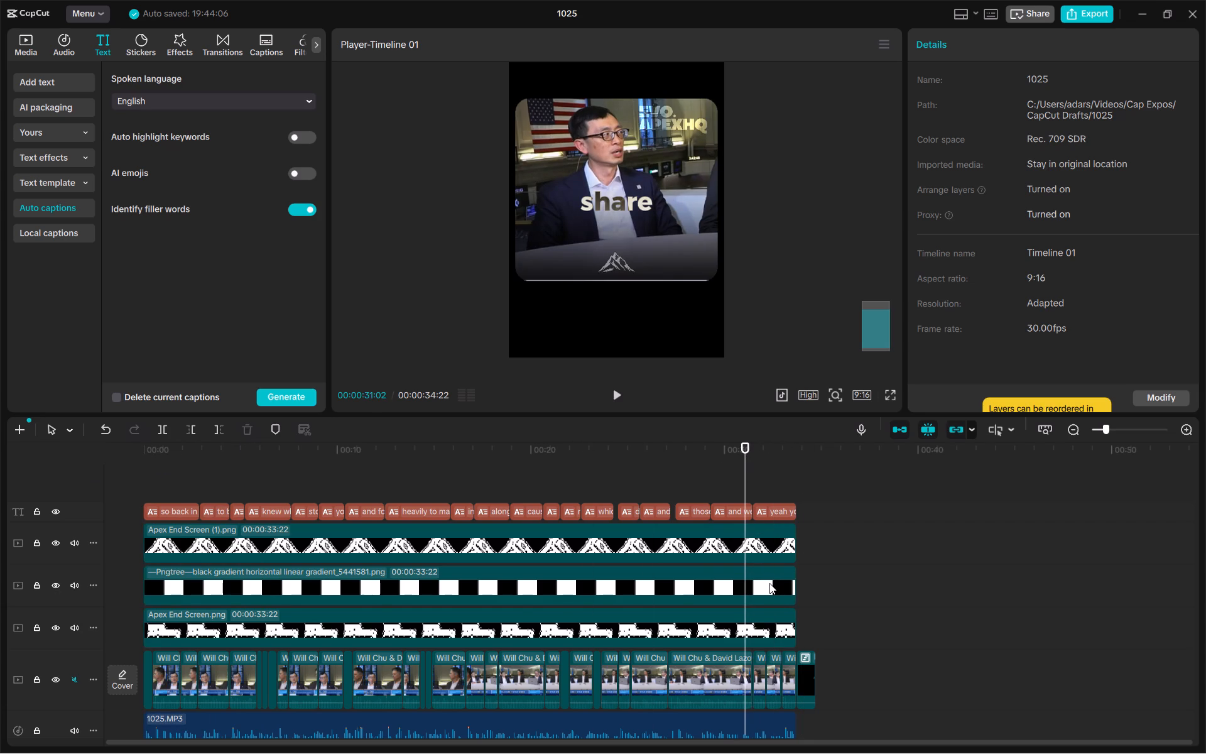
left_click(770, 583)
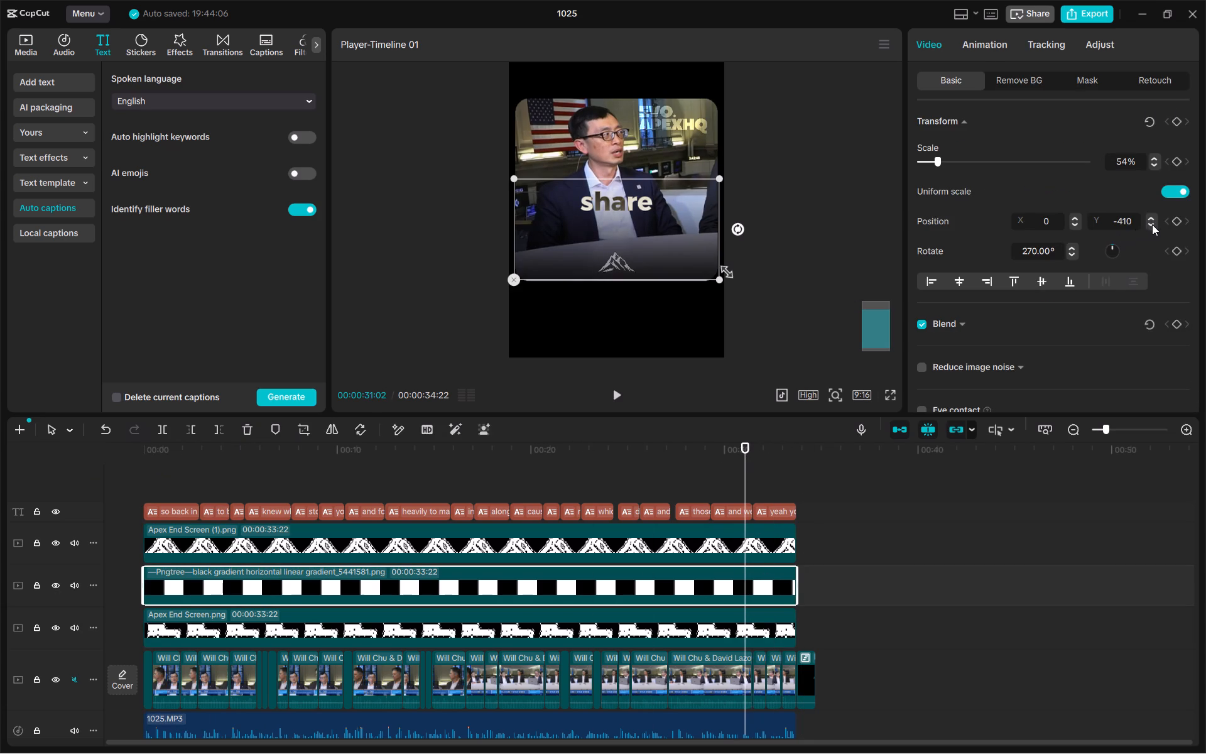
triple_click(1152, 226)
triple_click(1152, 226)
triple_click(1152, 226)
triple_click(1152, 226)
triple_click(1152, 226)
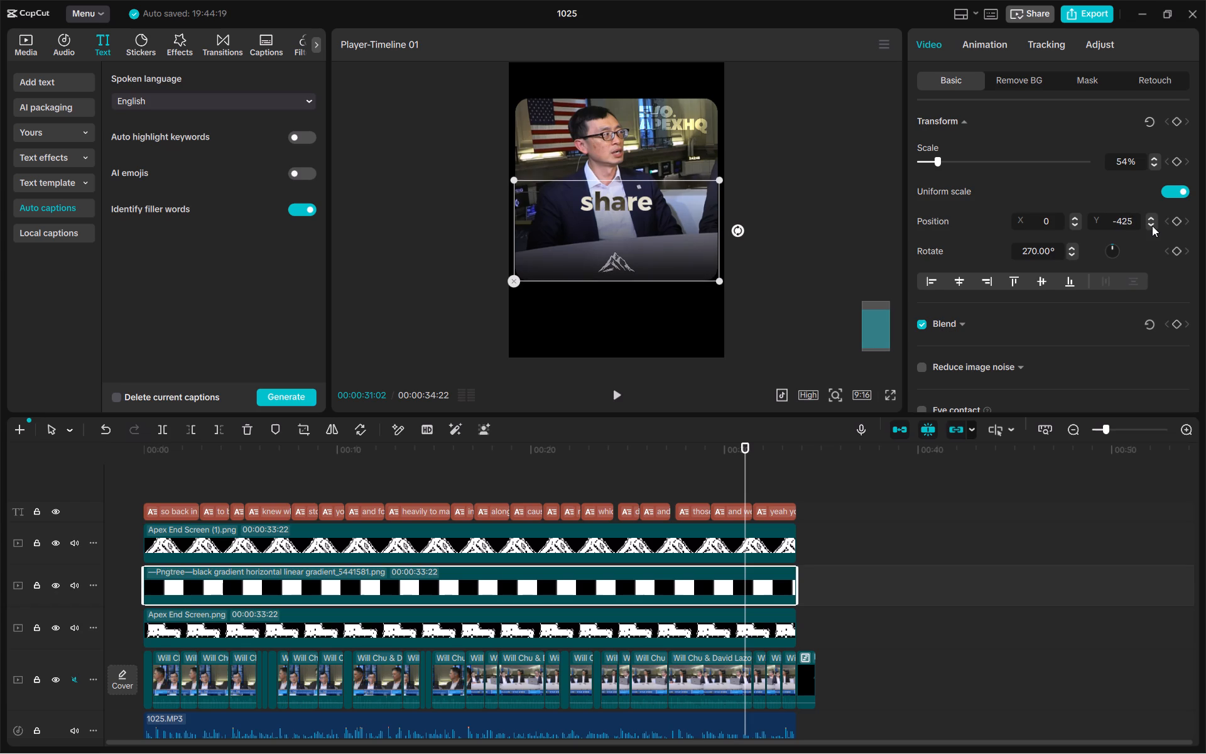
triple_click(1152, 226)
double_click(1150, 225)
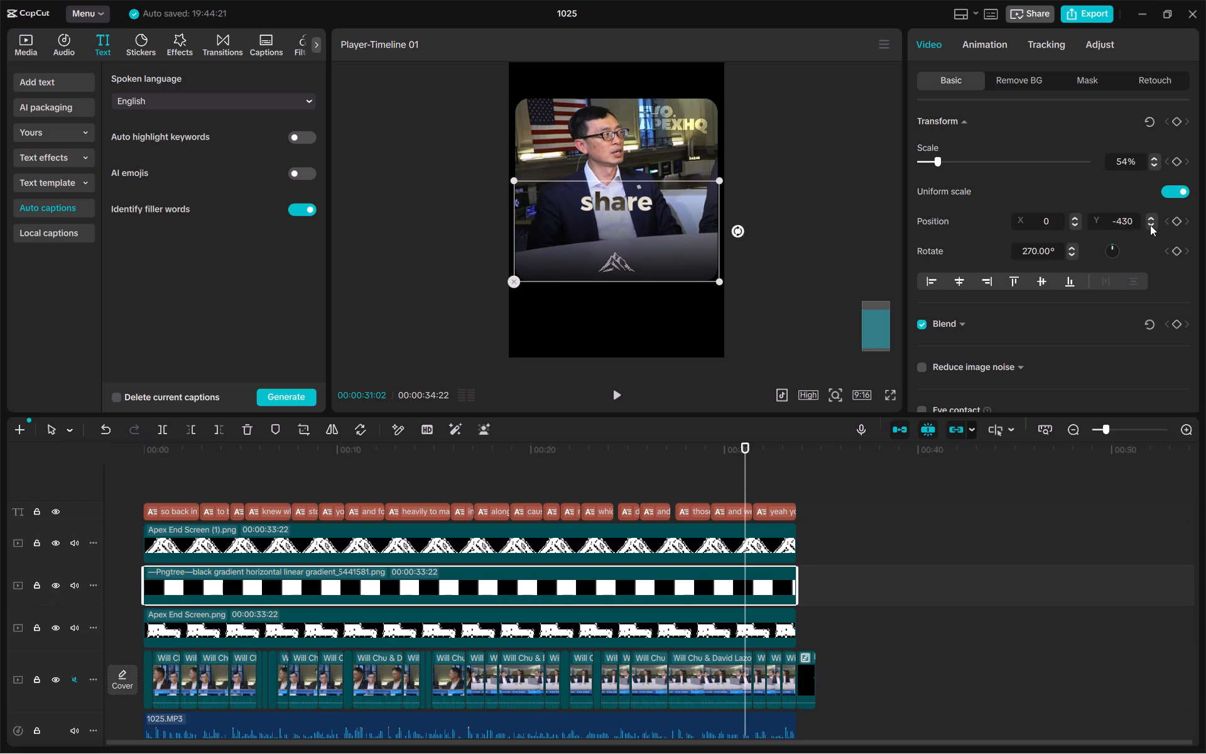
Scrub between the start and end of the clip to examine how the gradient fits the video's lower edge and logo.
left_click(724, 482)
left_click_drag(724, 480, 786, 479)
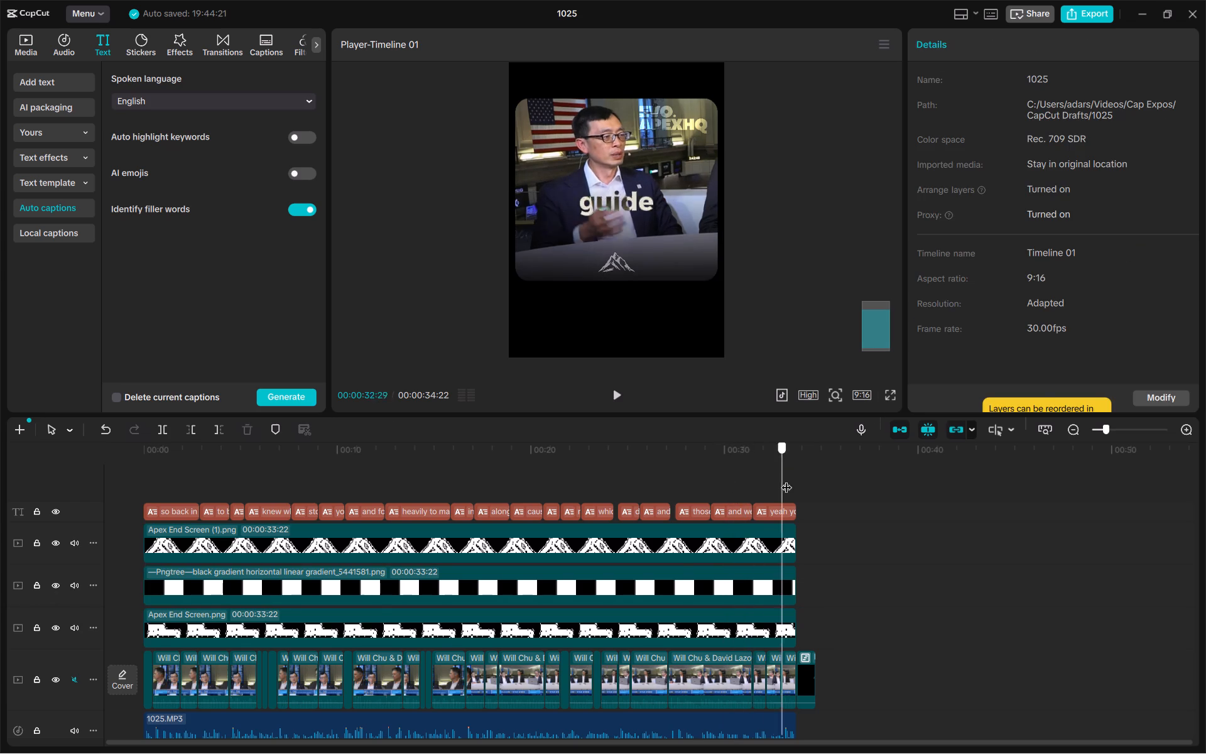
left_click_drag(786, 479, 154, 510)
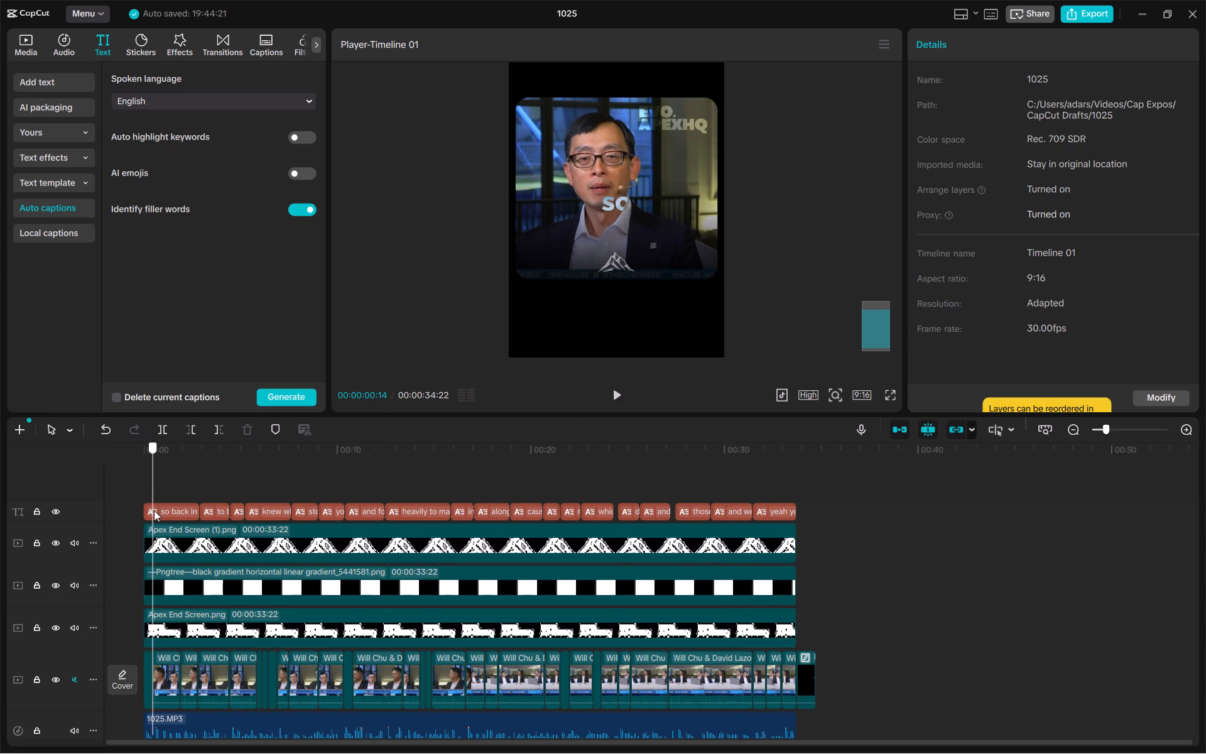
left_click_drag(154, 510, 773, 486)
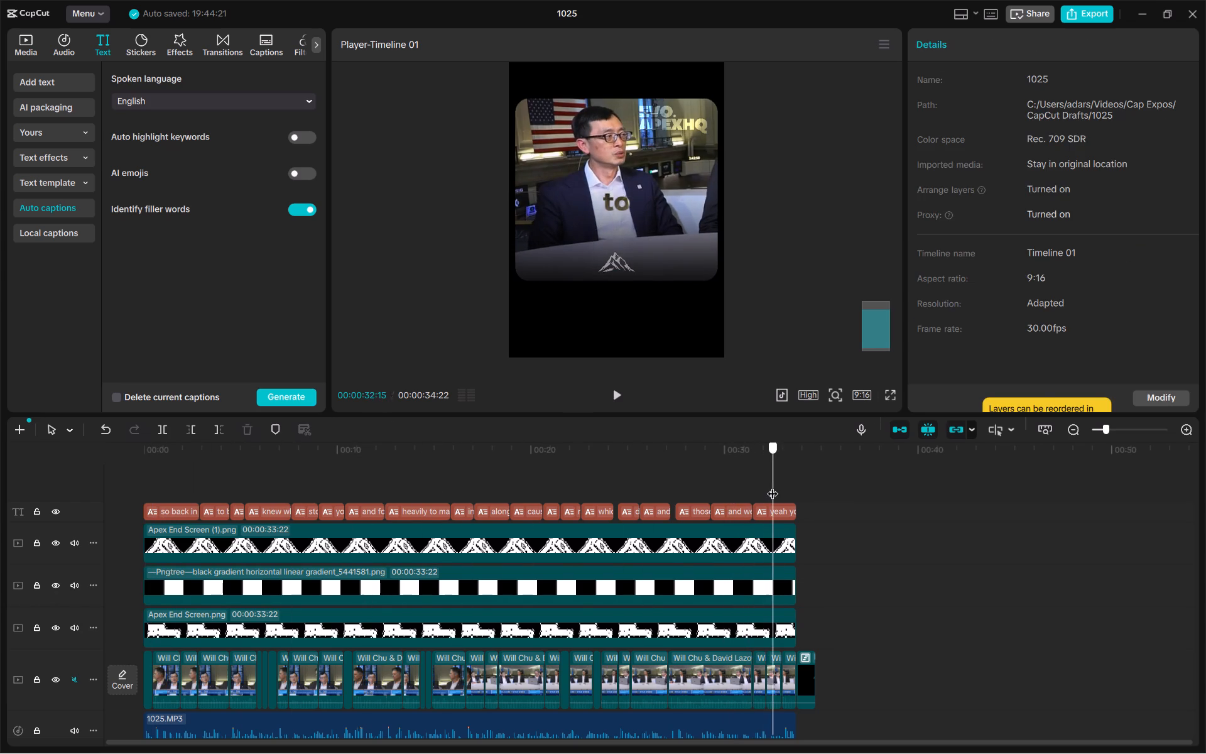
left_click_drag(773, 486, 84, 513)
scroll(695, 287, "down", 1)
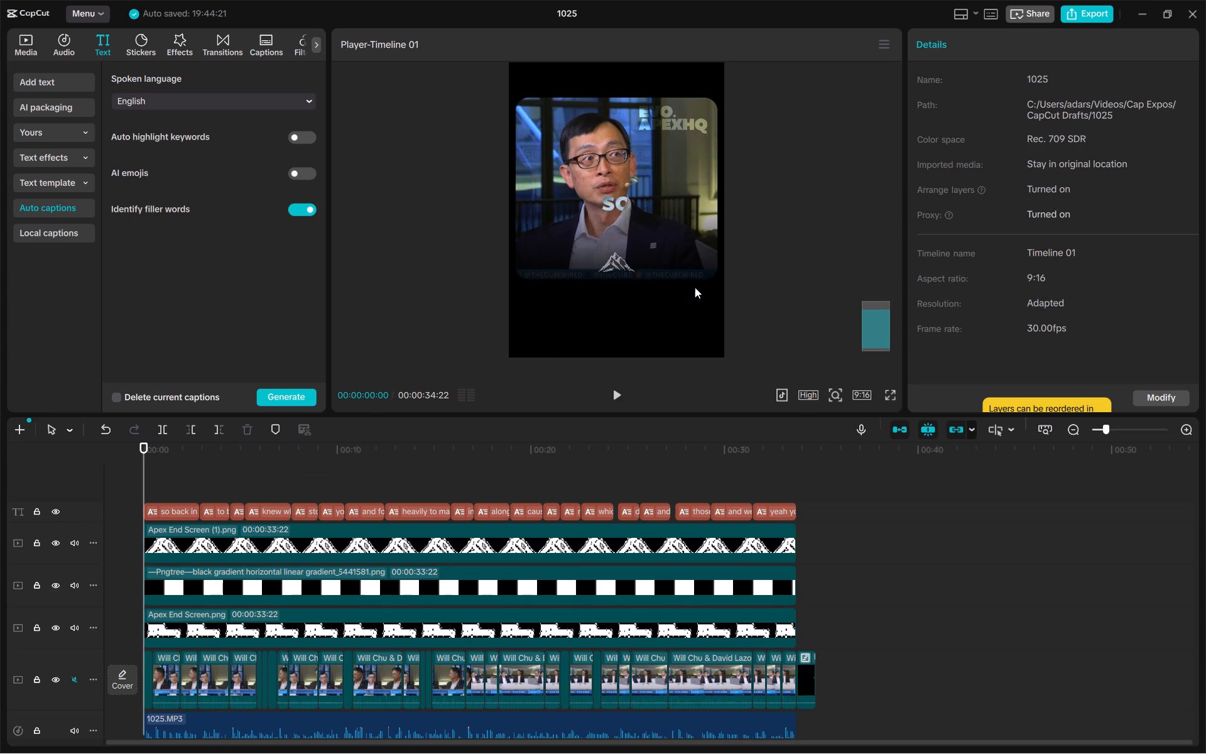
scroll(695, 287, "down", 1)
scroll(695, 287, "up", 2)
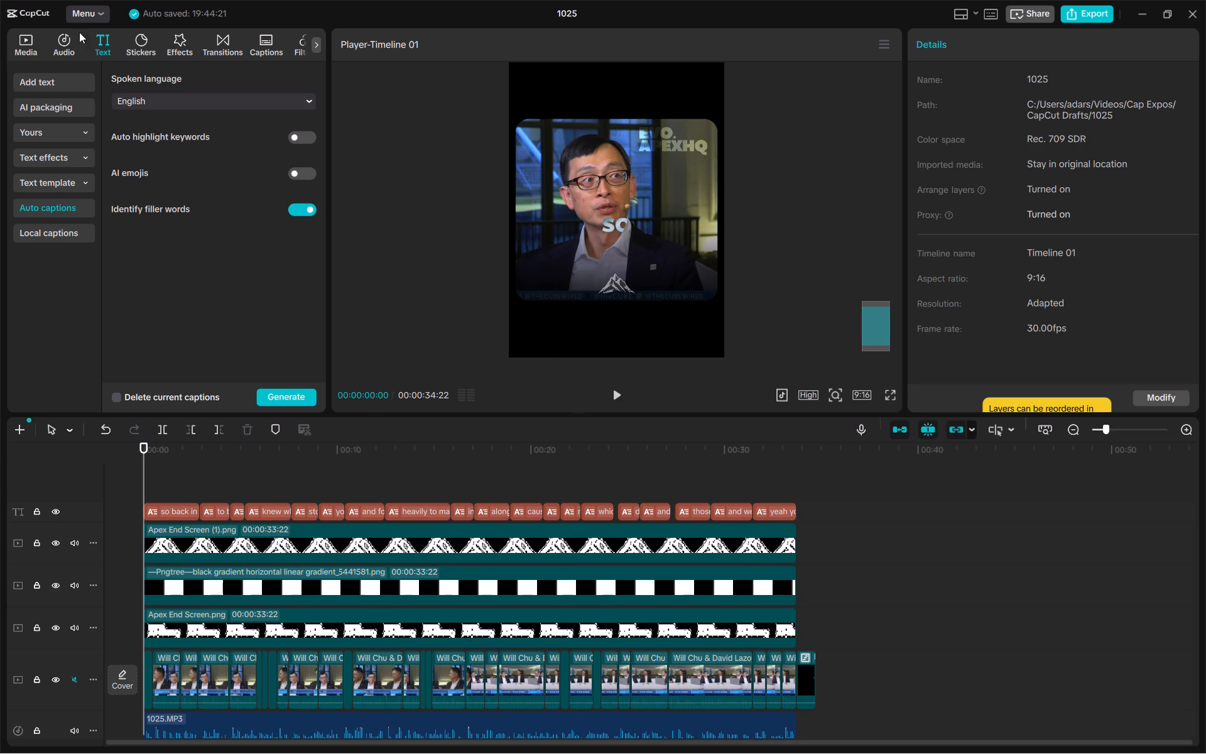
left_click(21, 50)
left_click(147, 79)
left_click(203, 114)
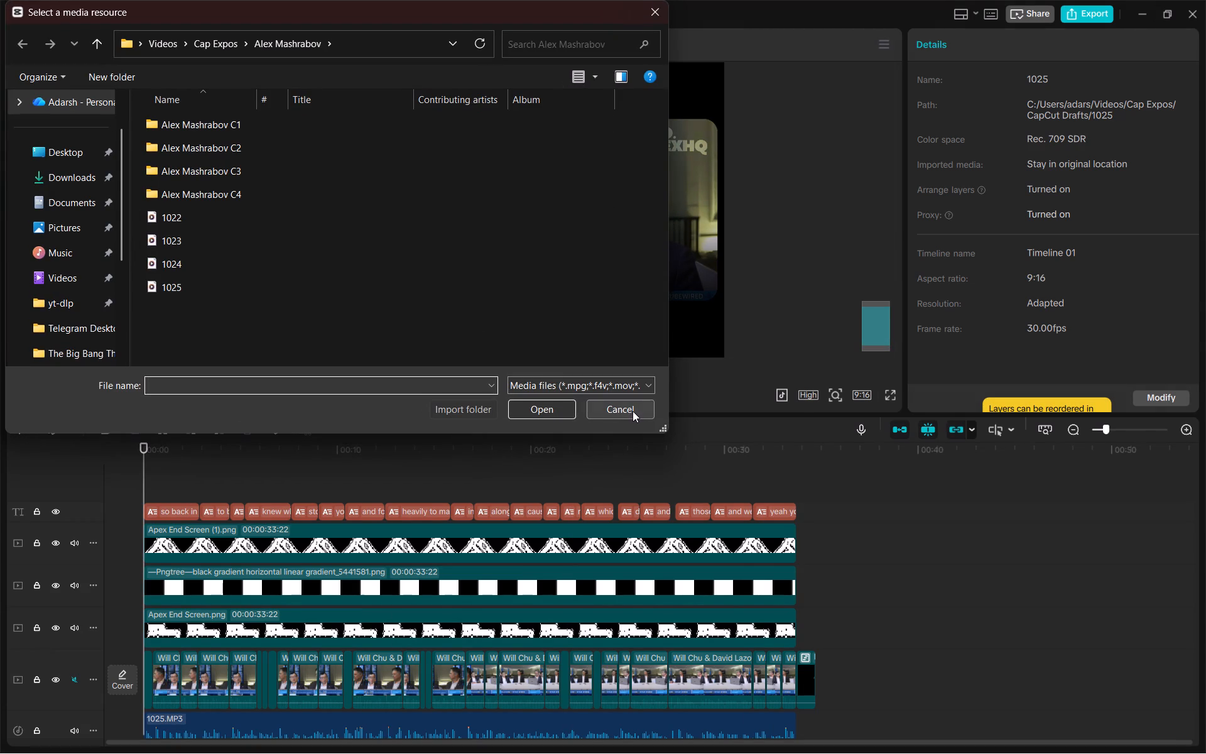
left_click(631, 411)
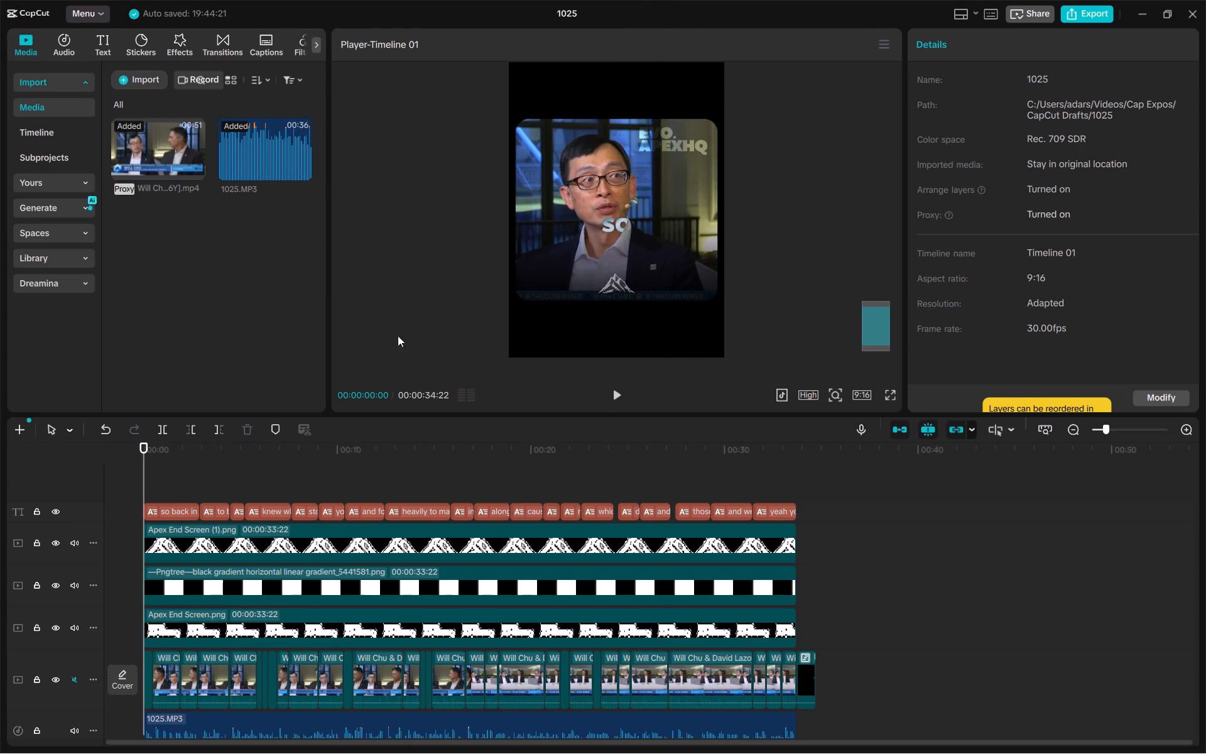
Correct the year in the first caption from "2,017" to "2017".
left_click_drag(139, 452, 178, 451)
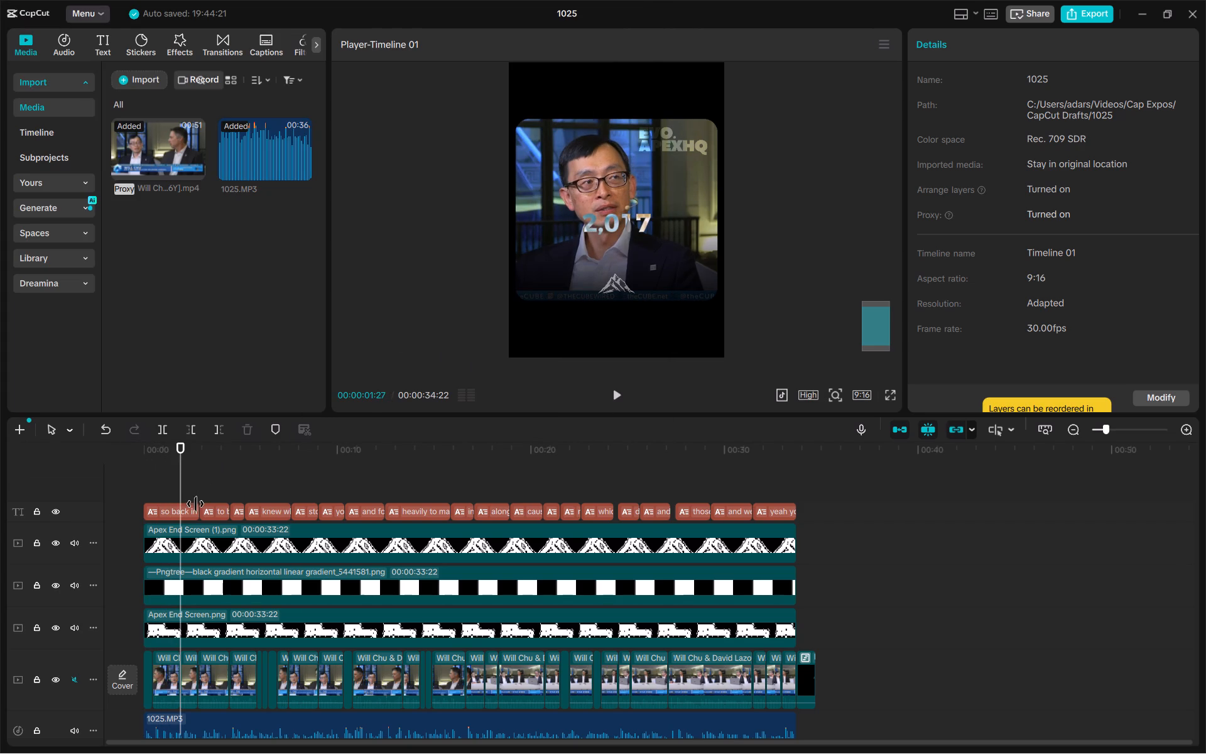
left_click(175, 510)
left_click(978, 136)
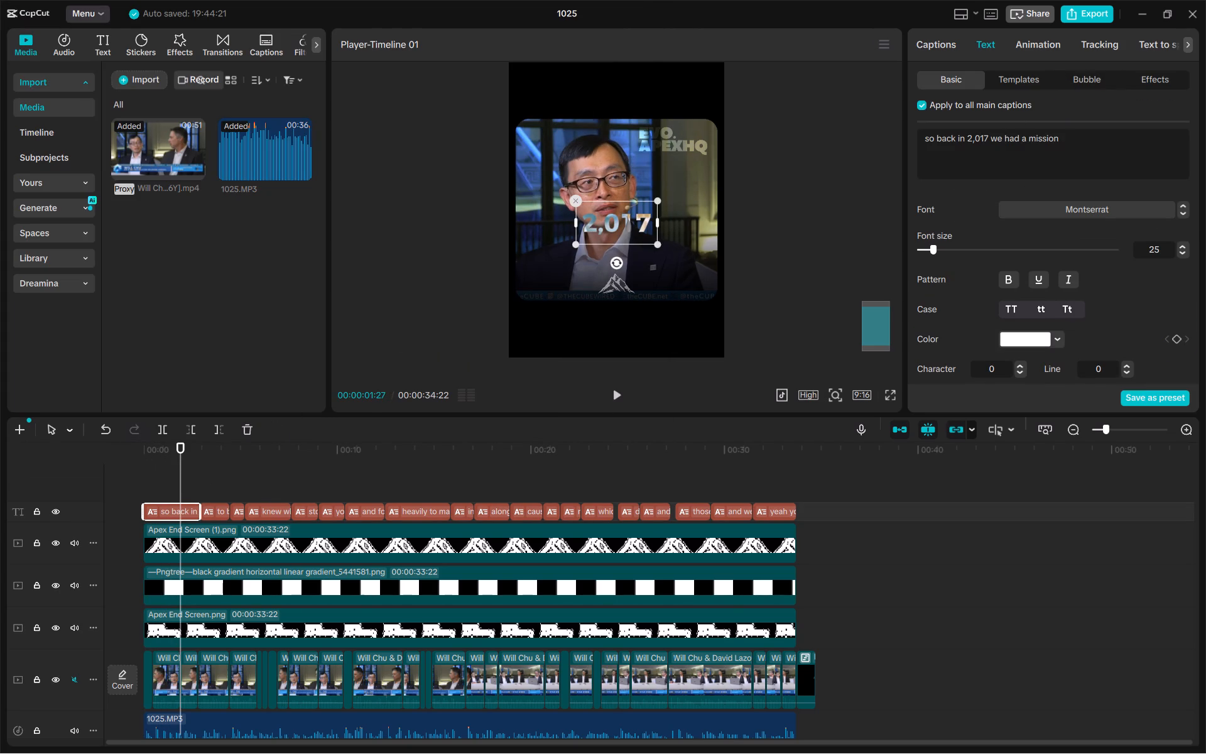
key("Left")
key("BackSpace")
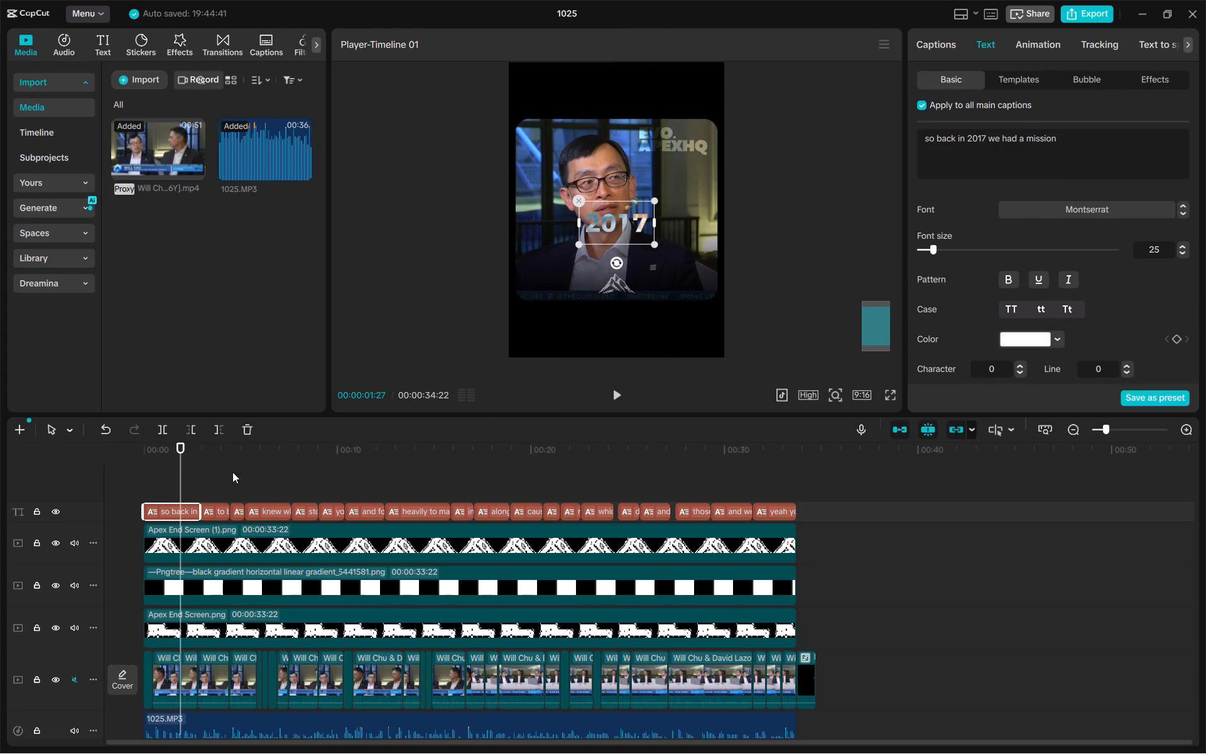
Play the clip onward from the first caption to review the captions, and replay its opening seconds with attention to the upper frame.
left_click(208, 474)
key("space")
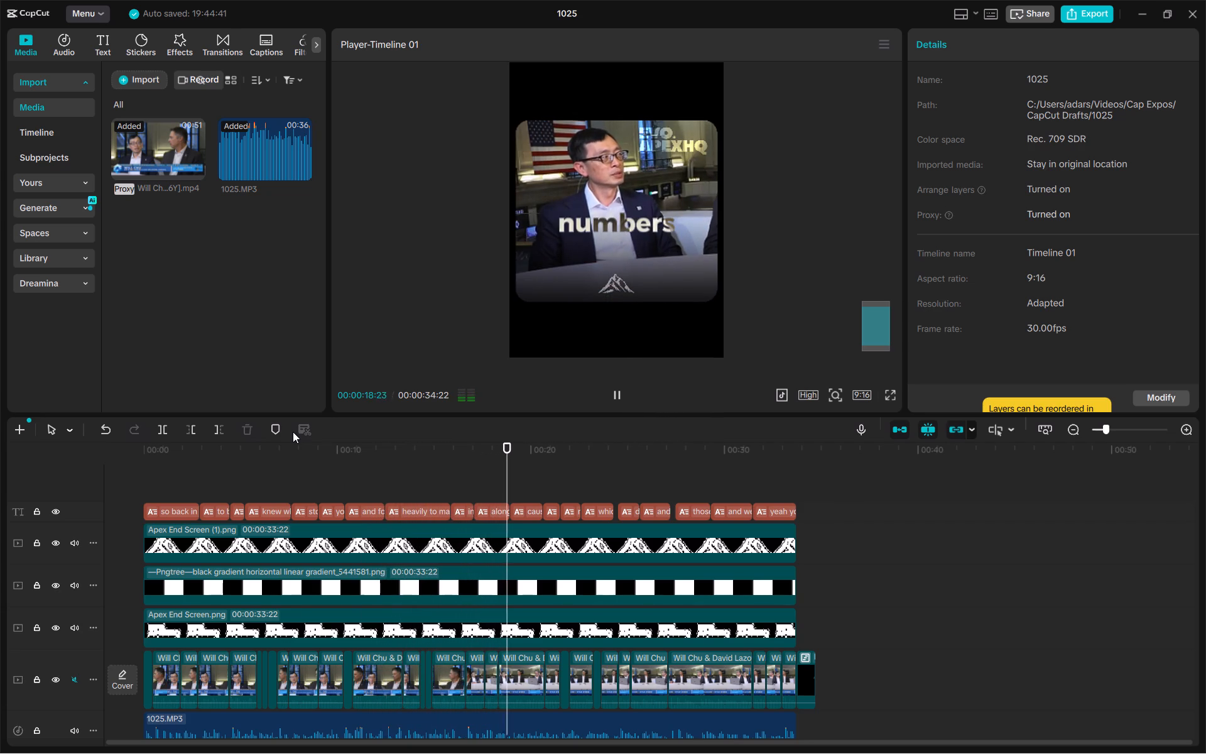
key("space")
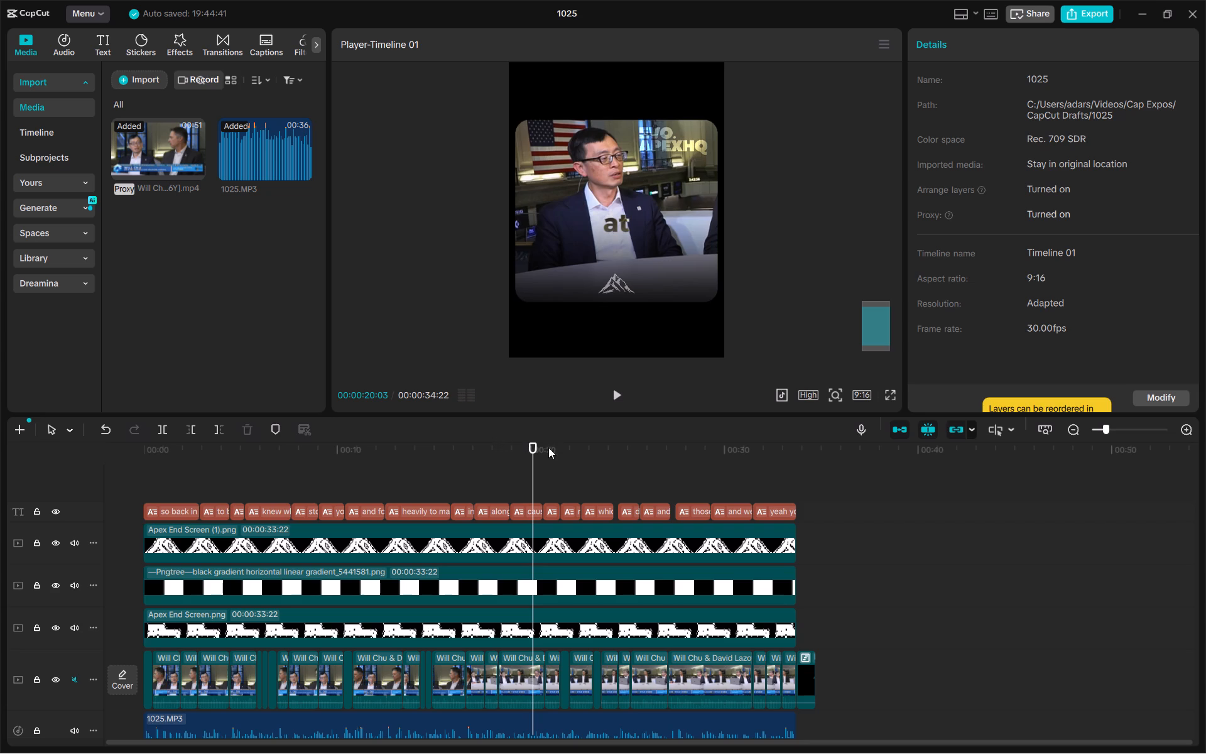
left_click_drag(532, 448, 106, 454)
scroll(515, 248, "up", 4)
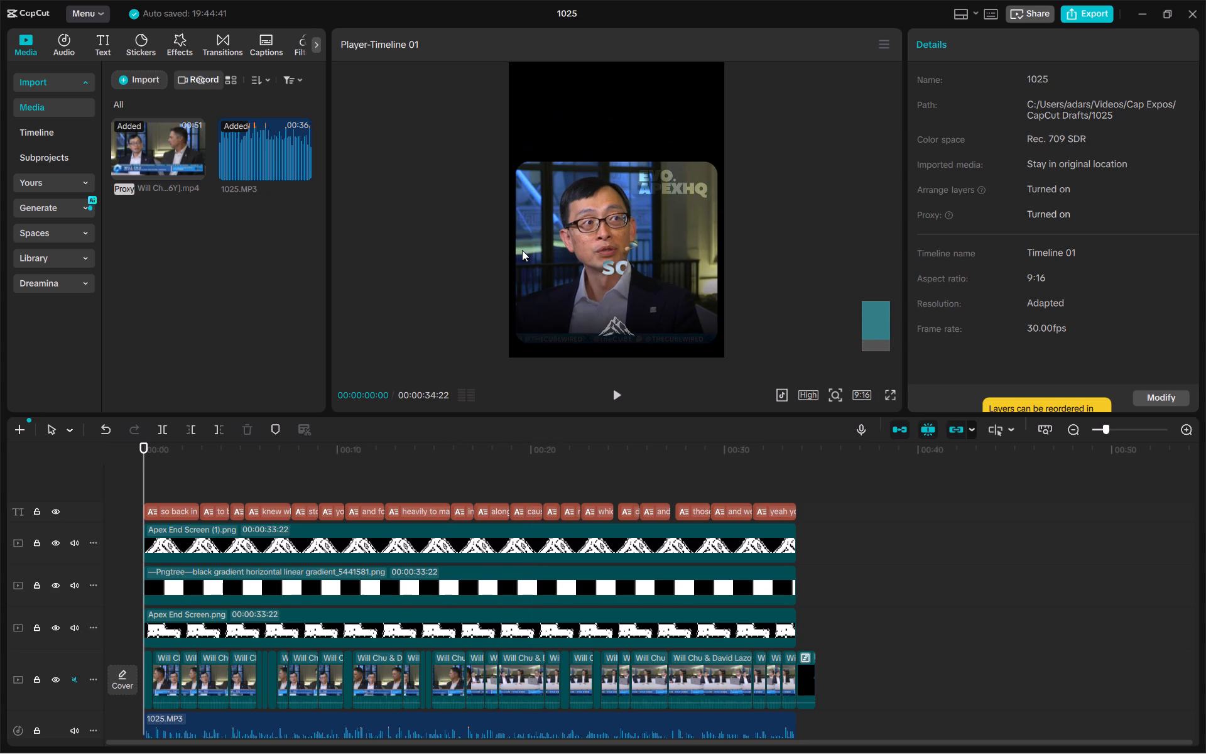
scroll(656, 202, "up", 4, "ctrl")
scroll(656, 202, "up", 3)
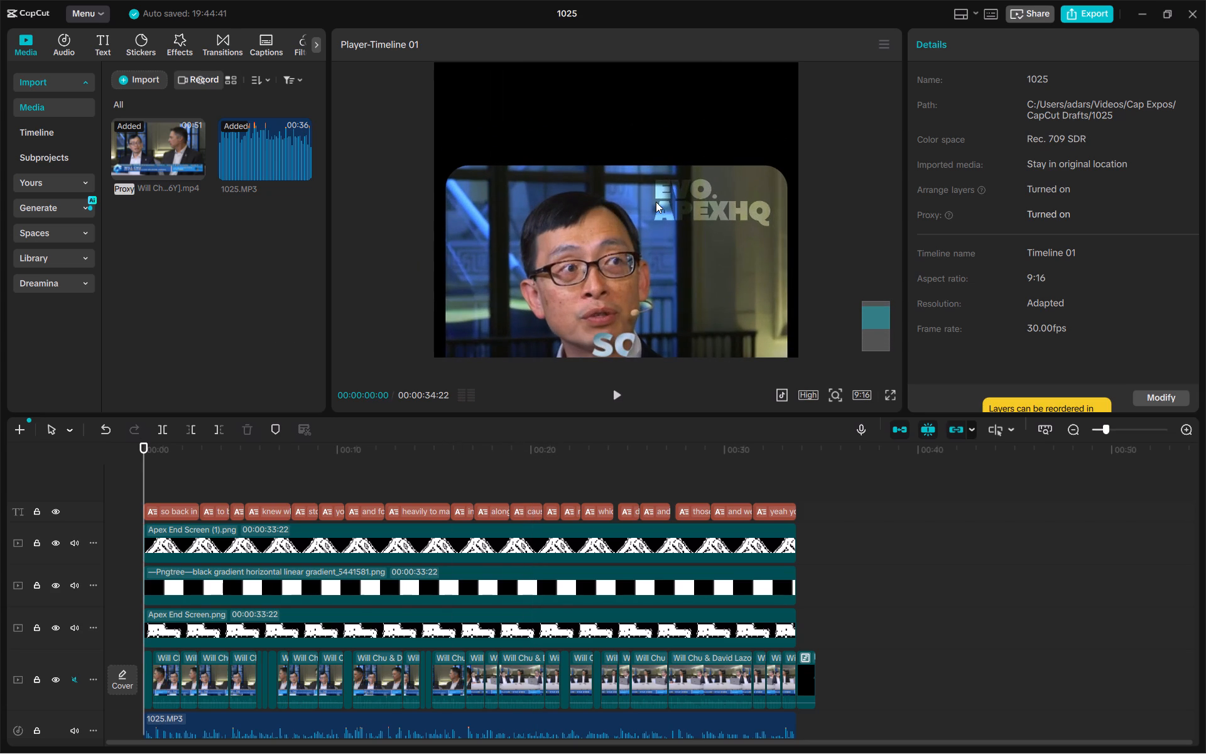
key("space")
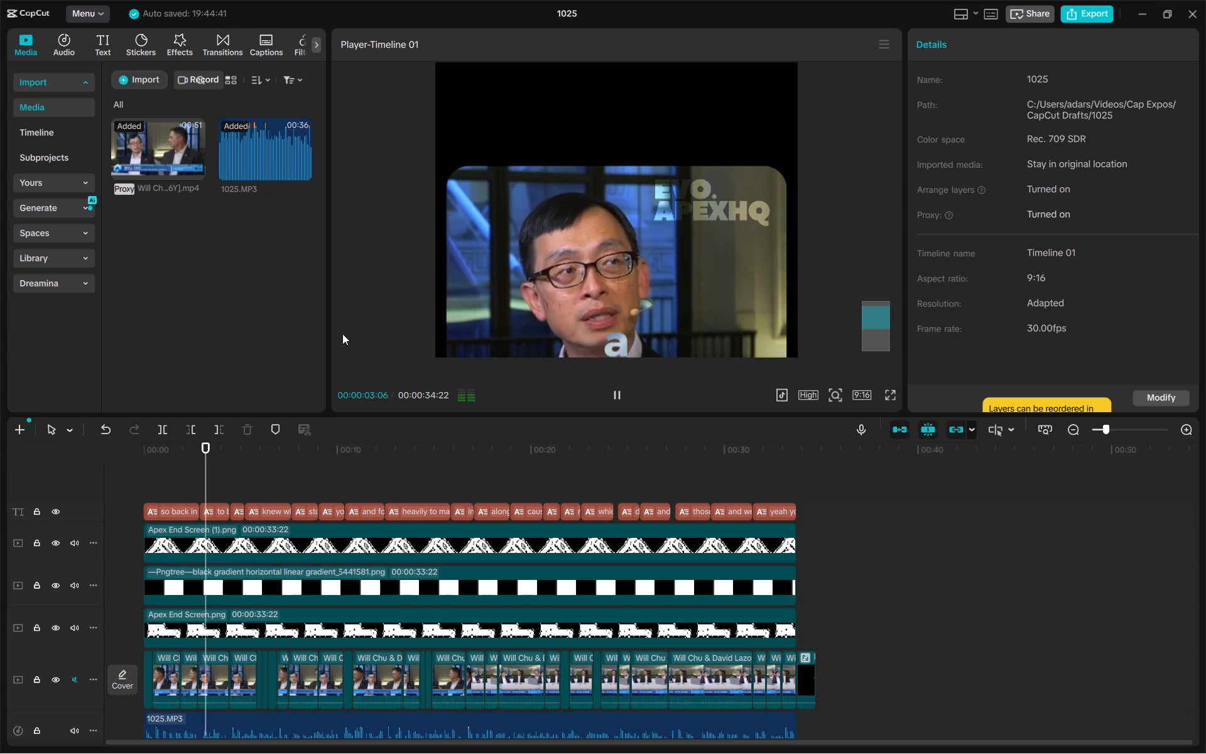
key("space")
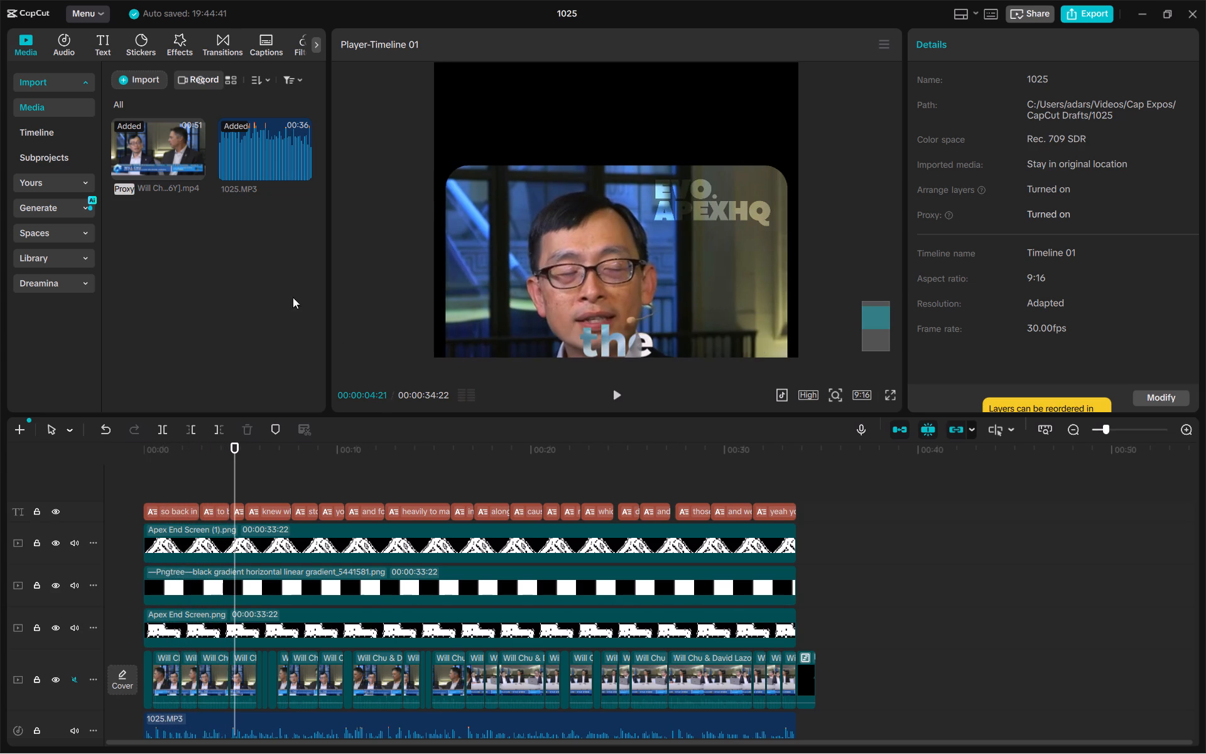
Add a default text clip at the timeline's start above the captions and set its text to "Leader in Data Infrastructure".
left_click(91, 48)
left_click_drag(139, 94, 134, 337)
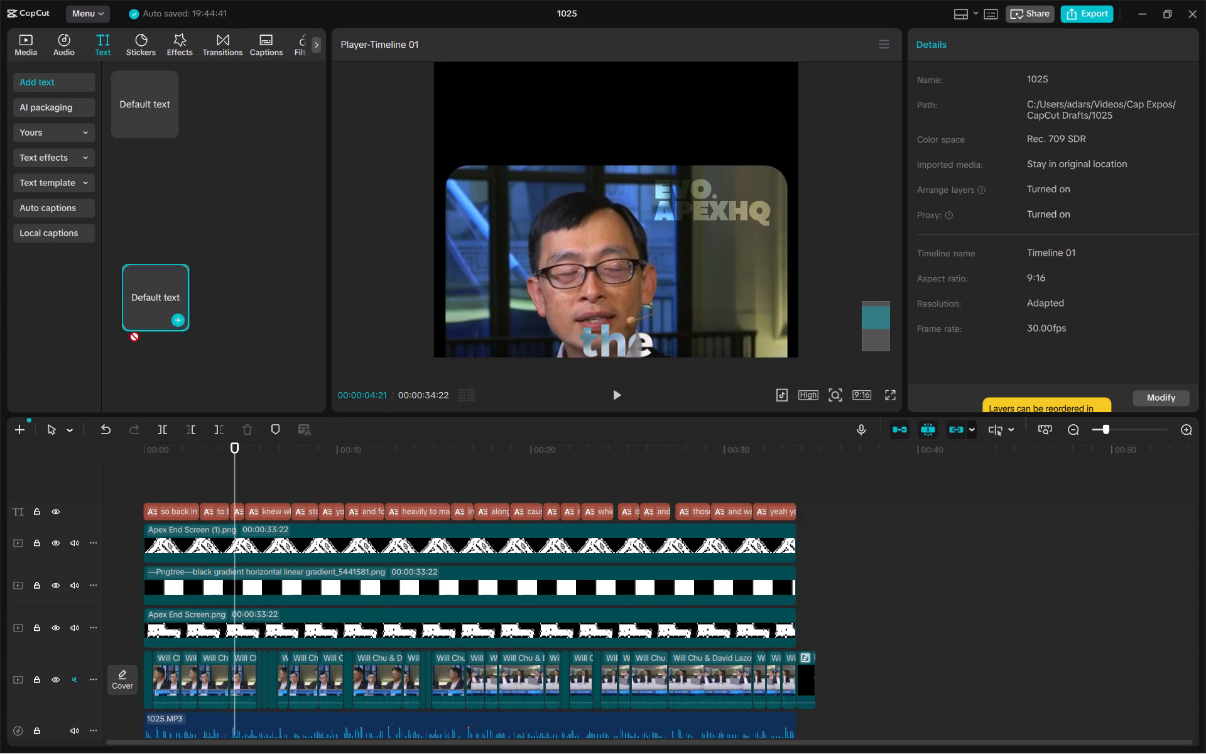
left_click_drag(134, 337, 102, 484)
left_click_drag(1005, 131, 810, 128)
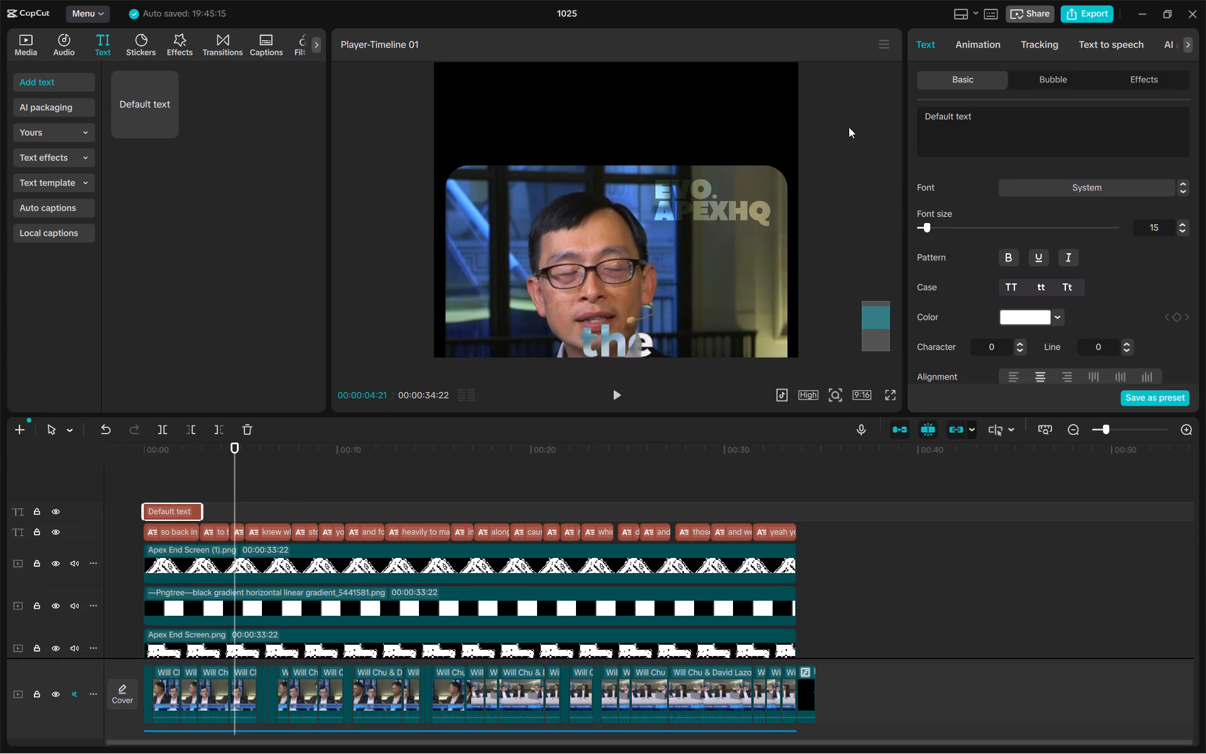
left_click_drag(977, 123, 908, 115)
type("Leader")
key("space")
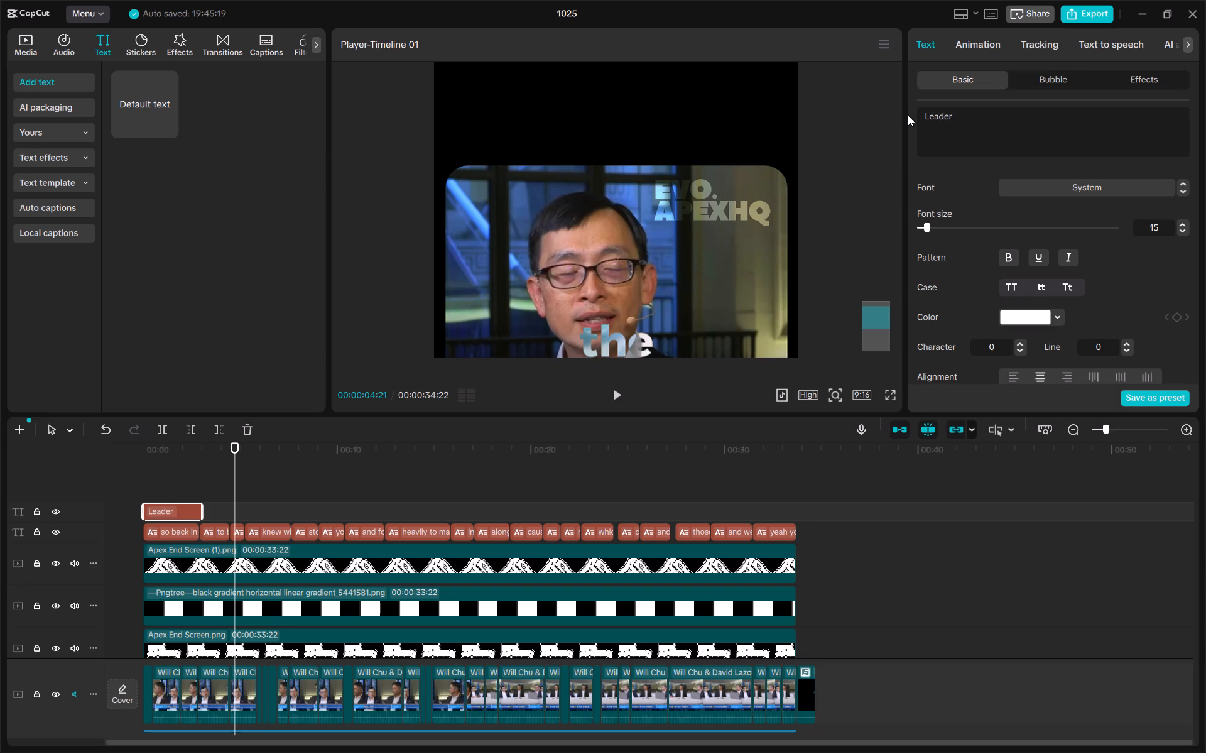
type("in")
key("space")
key("shift+d")
type("ata Infrastructure")
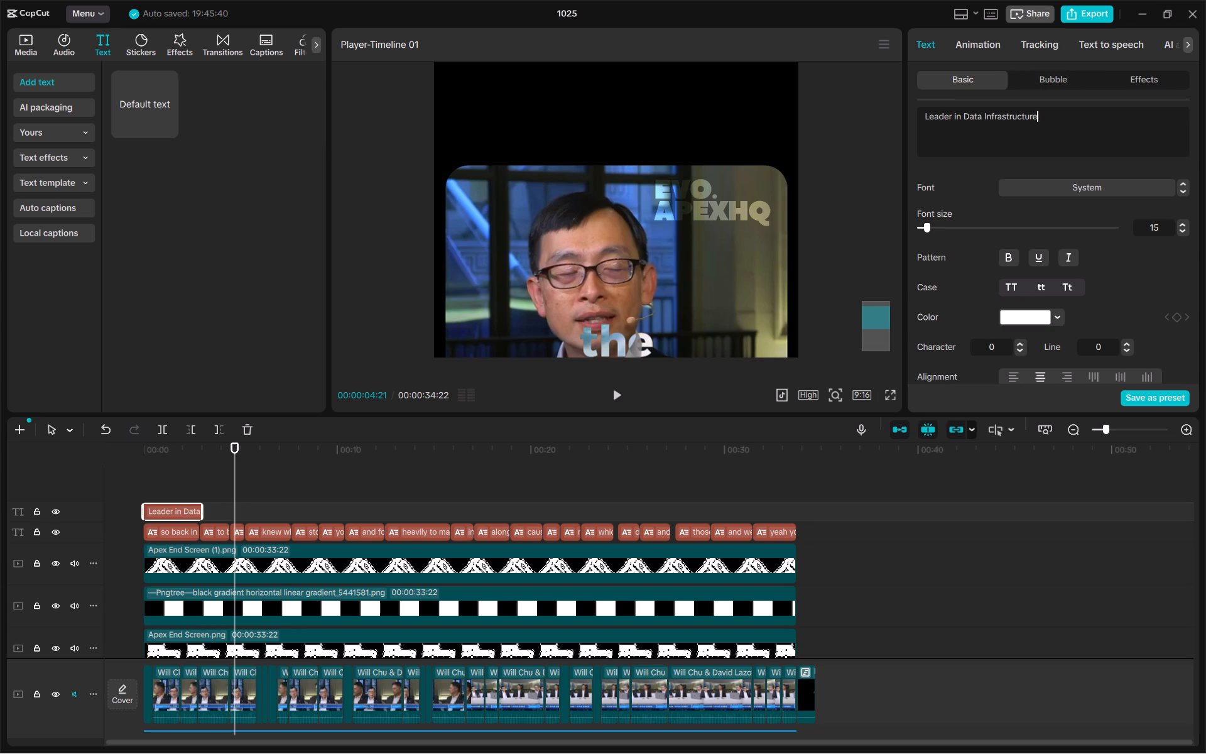
Set the title text's font to Lalezar.
left_click(1047, 187)
left_click(1081, 266)
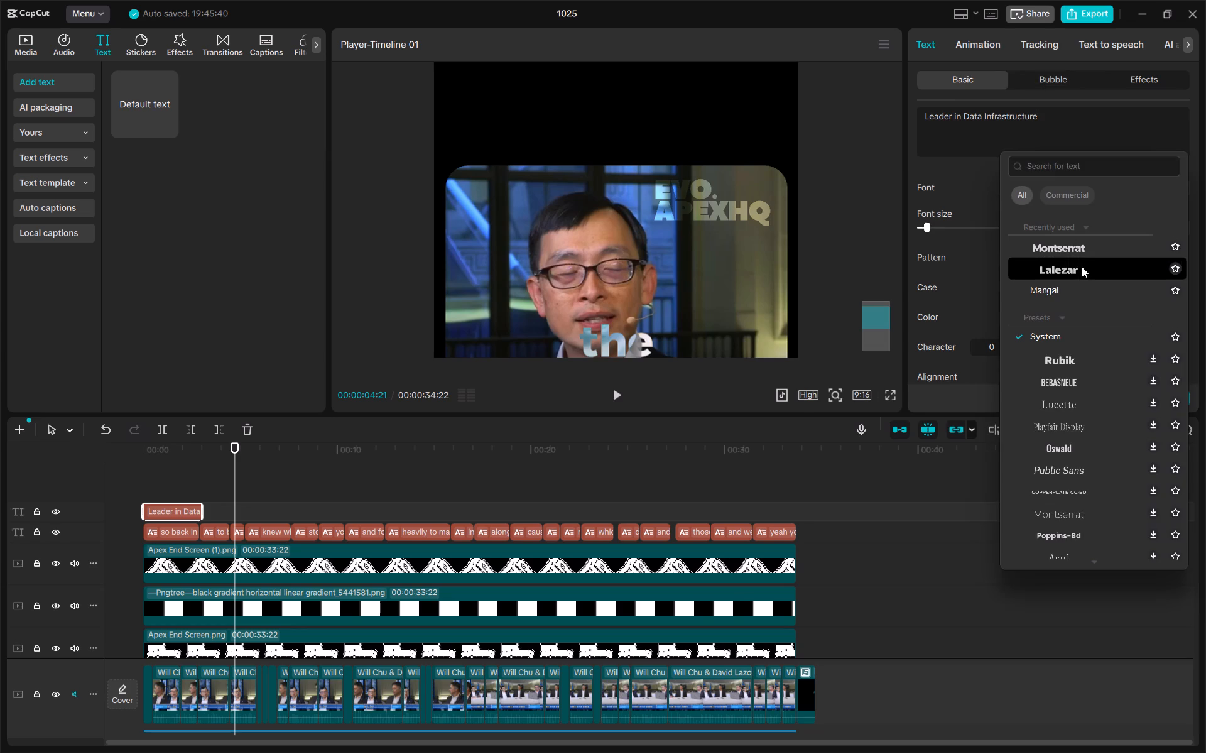
Place the title horizontally centred just above the interview video and enlarge it to about the video's width.
left_click_drag(233, 450, 177, 458)
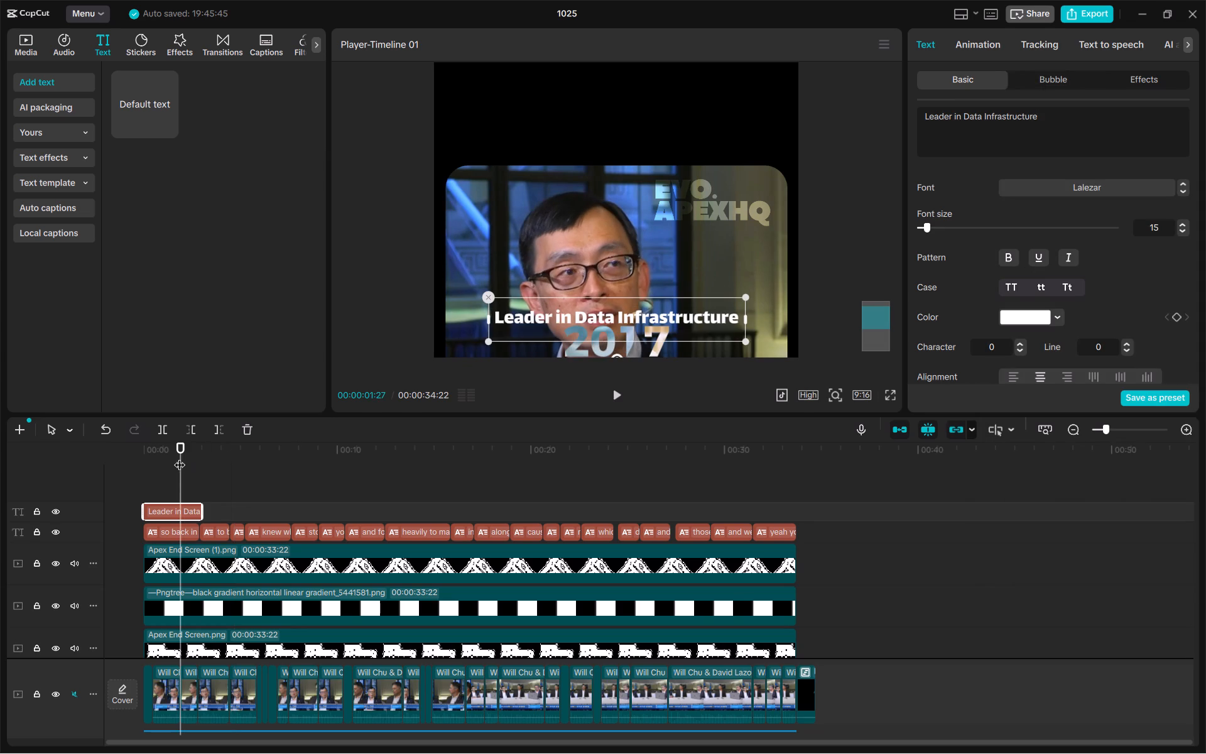
left_click_drag(636, 323, 634, 151)
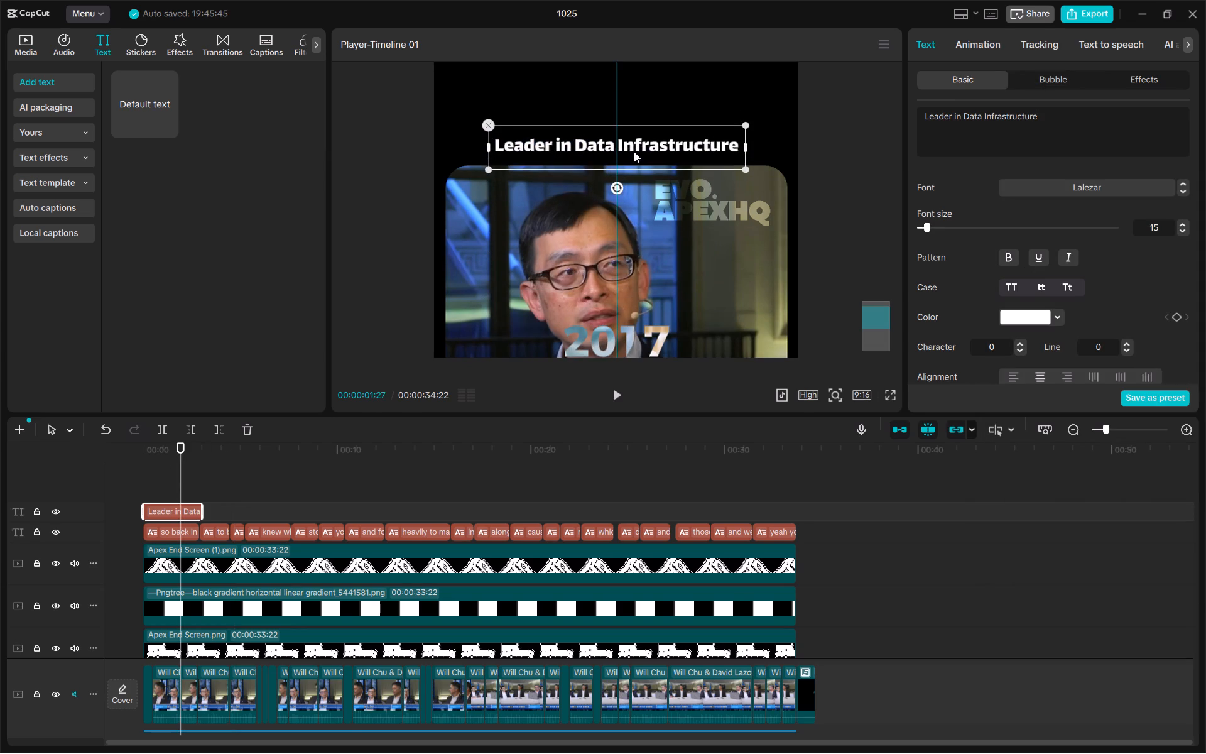
left_click_drag(634, 151, 633, 151)
left_click_drag(741, 168, 788, 214)
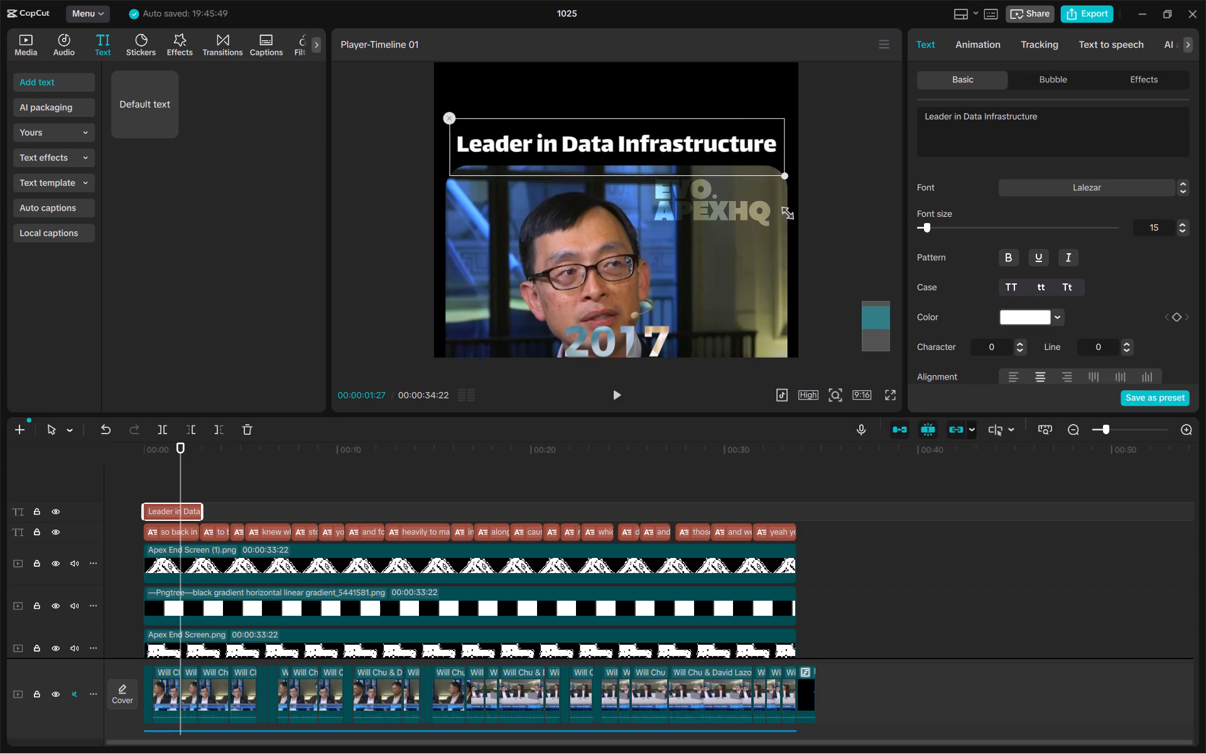
left_click_drag(788, 214, 789, 216)
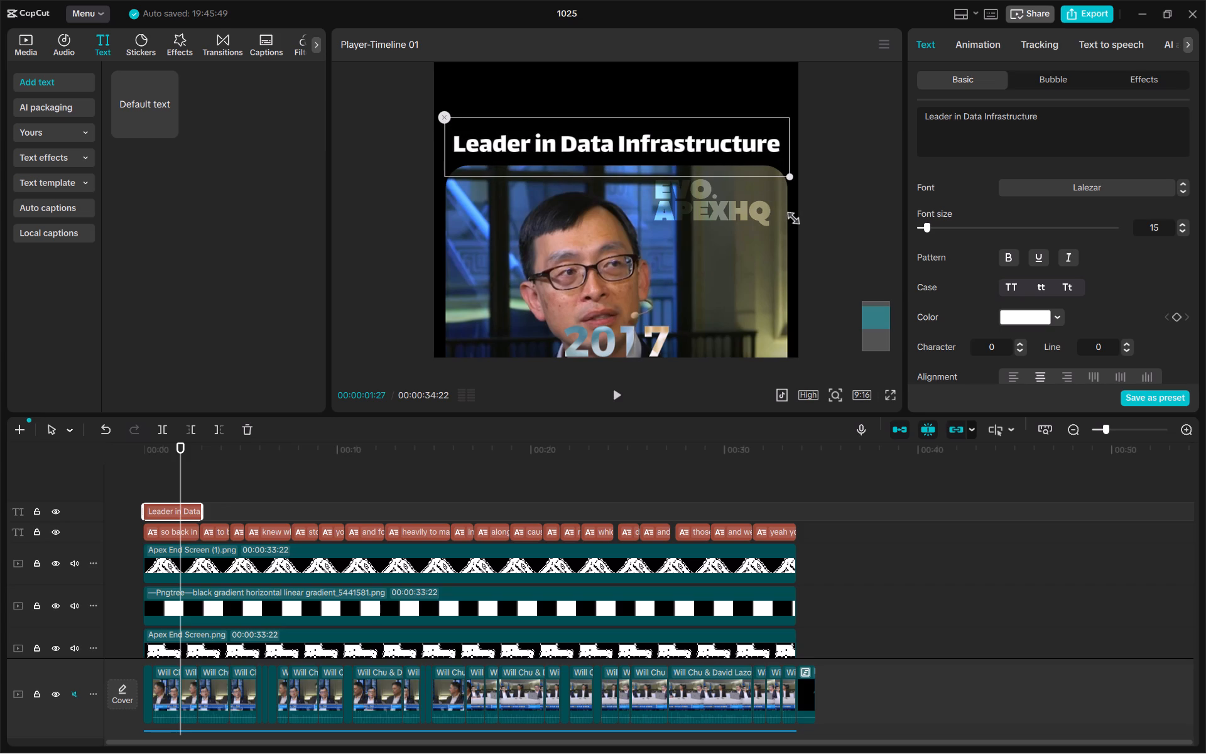
left_click_drag(789, 216, 788, 218)
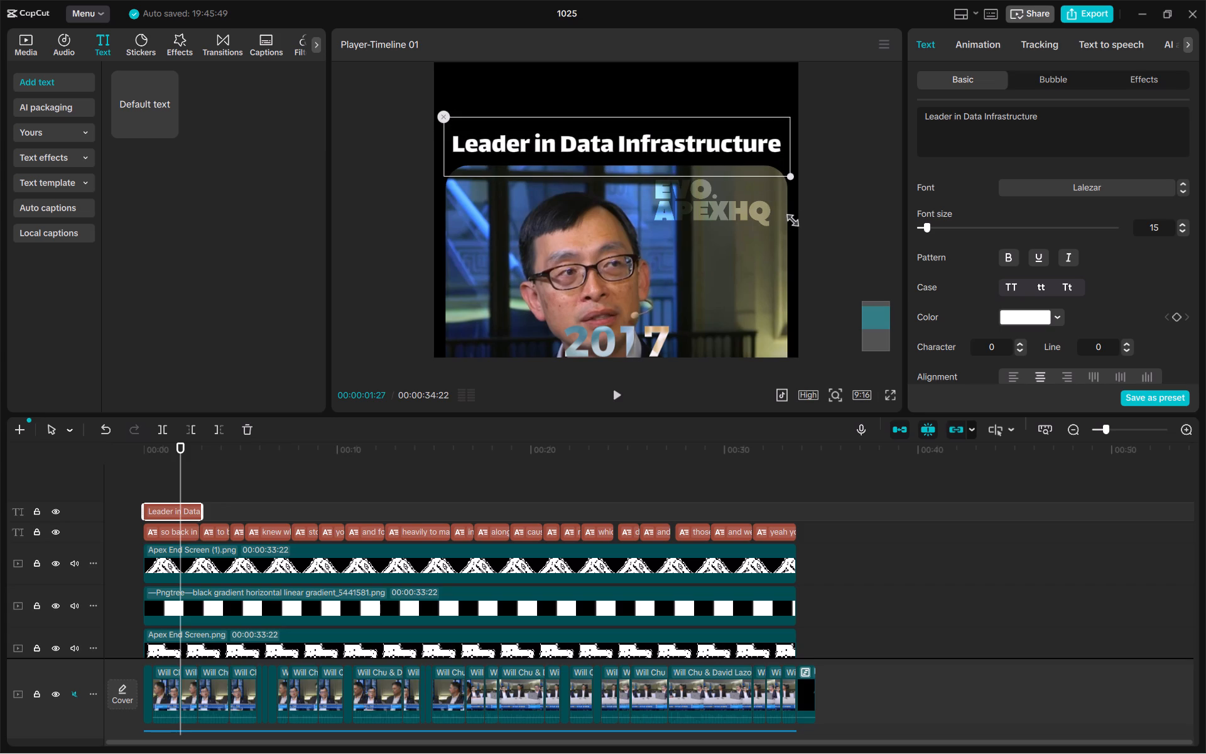
Enlarge the "Leader in Data Infrastructure" title slightly to span about the full width of the interview video.
left_click_drag(788, 218, 788, 221)
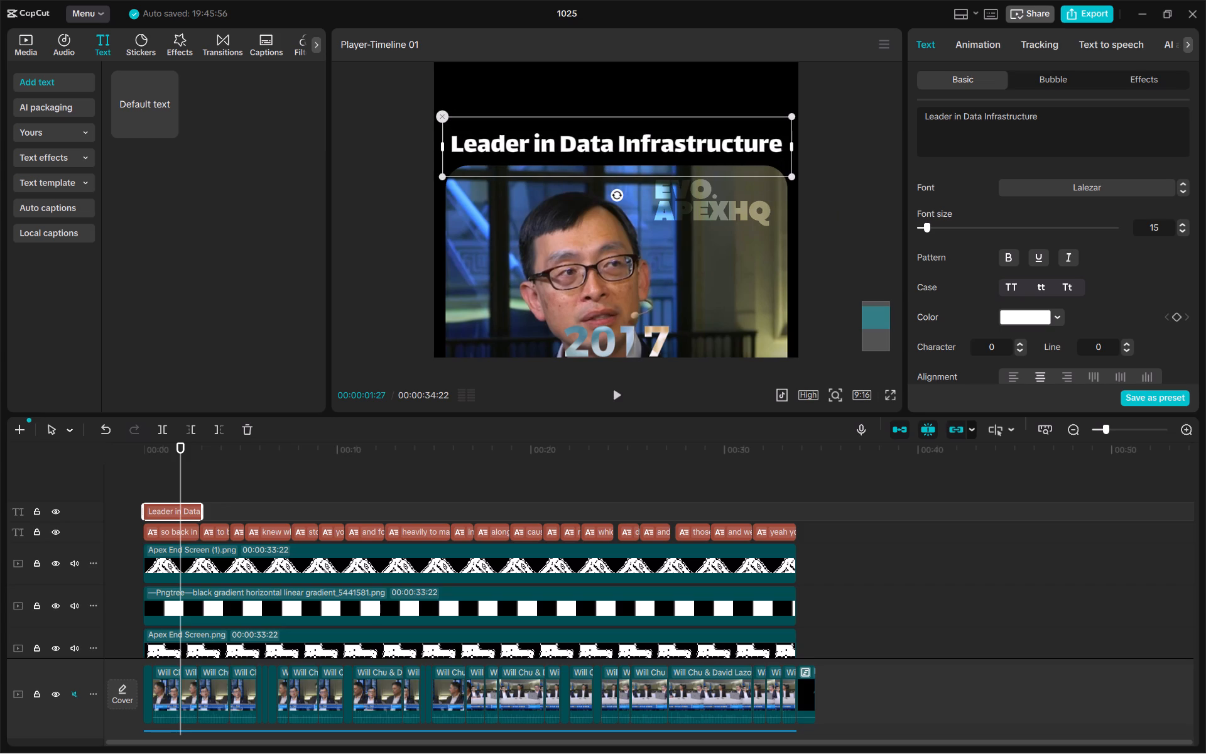
Change the colour of the whole "Leader in Data Infrastructure" title text to yellow.
left_click_drag(1057, 128, 921, 121)
left_click(1042, 317)
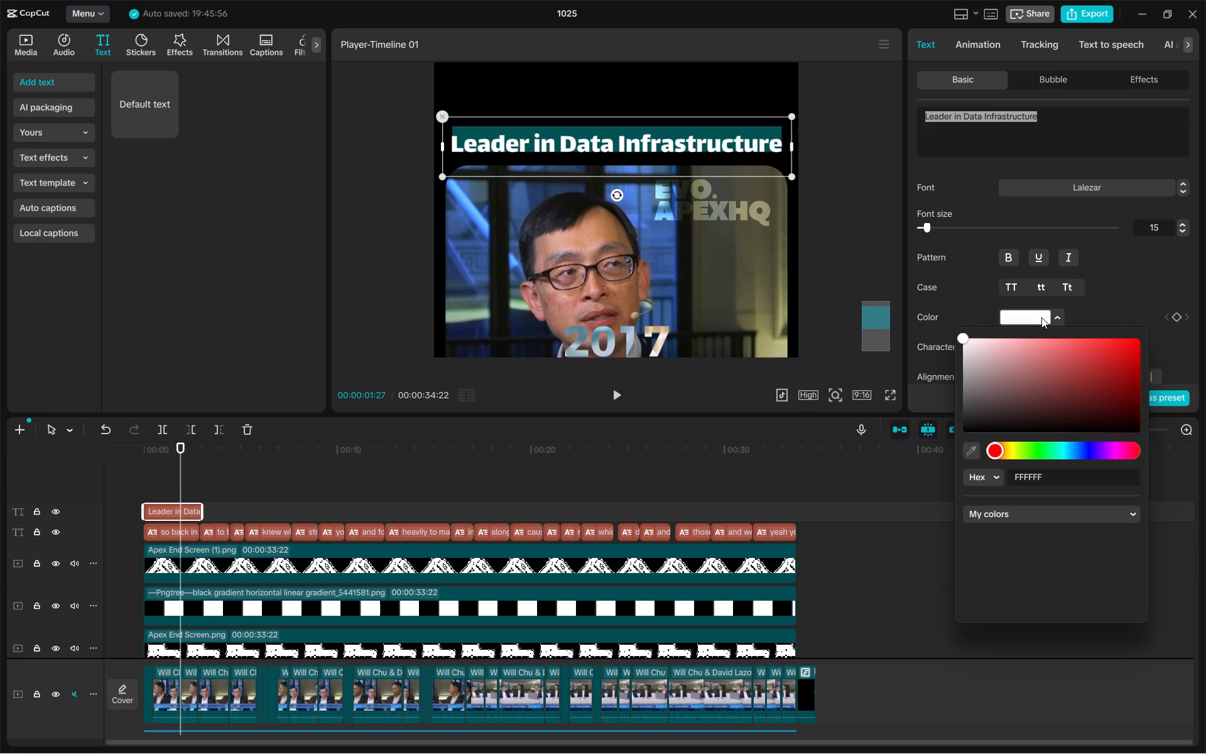
left_click(1075, 591)
left_click(1084, 111)
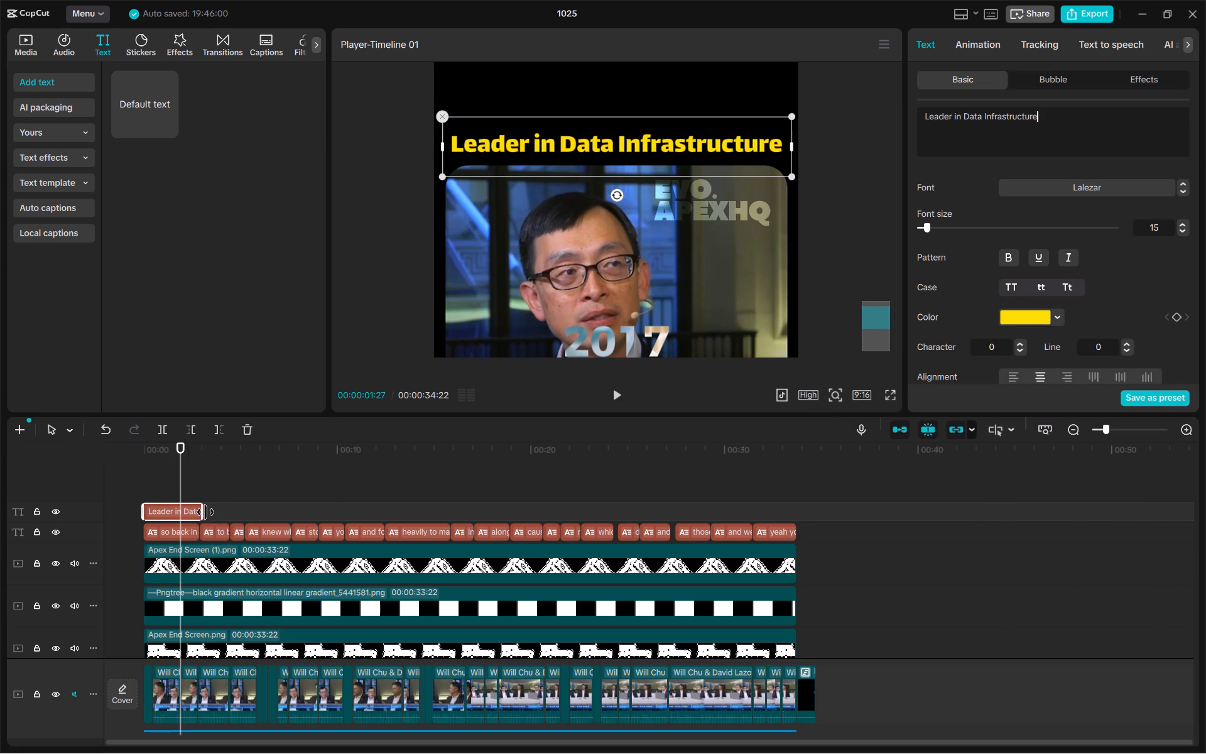
Extend the title clip on the timeline to the end of the captions and overlays at 00:00:33:22.
left_click_drag(205, 512, 793, 493)
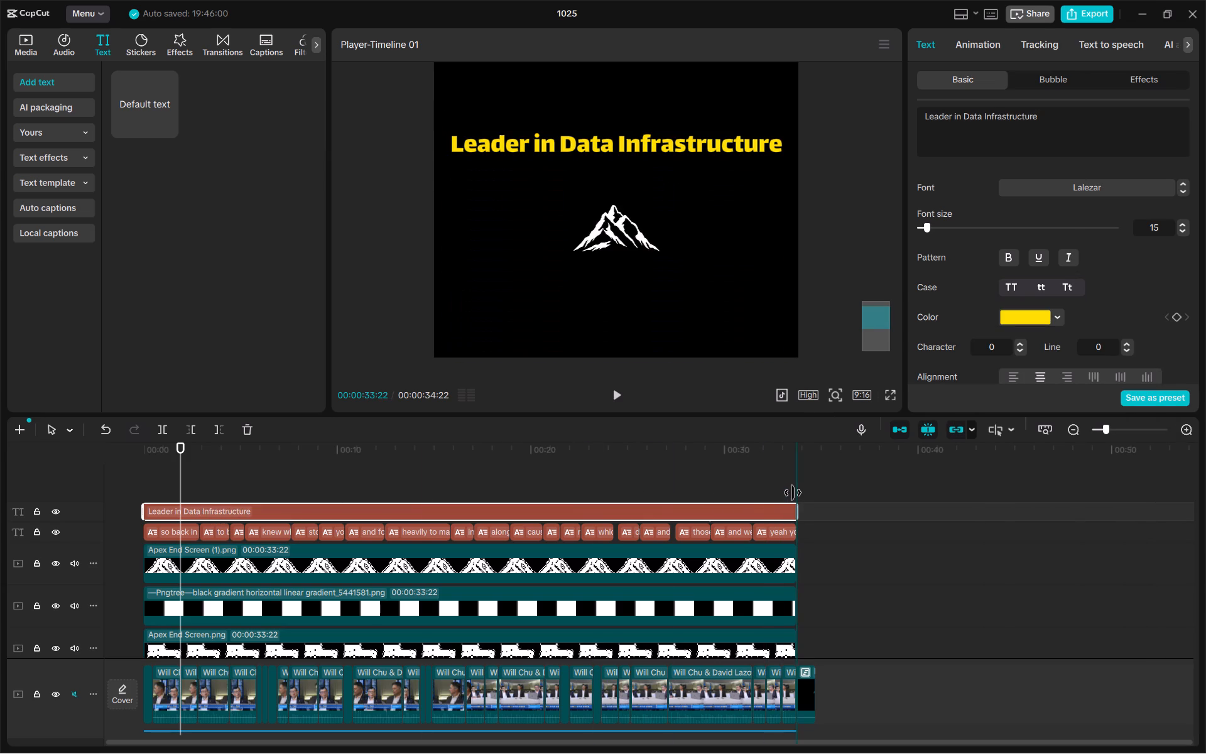
left_click_drag(793, 493, 792, 493)
Play the opening seconds from the timeline's start to review the yellow title, captions and logo across the frame.
left_click(619, 475)
left_click_drag(609, 473, 23, 466)
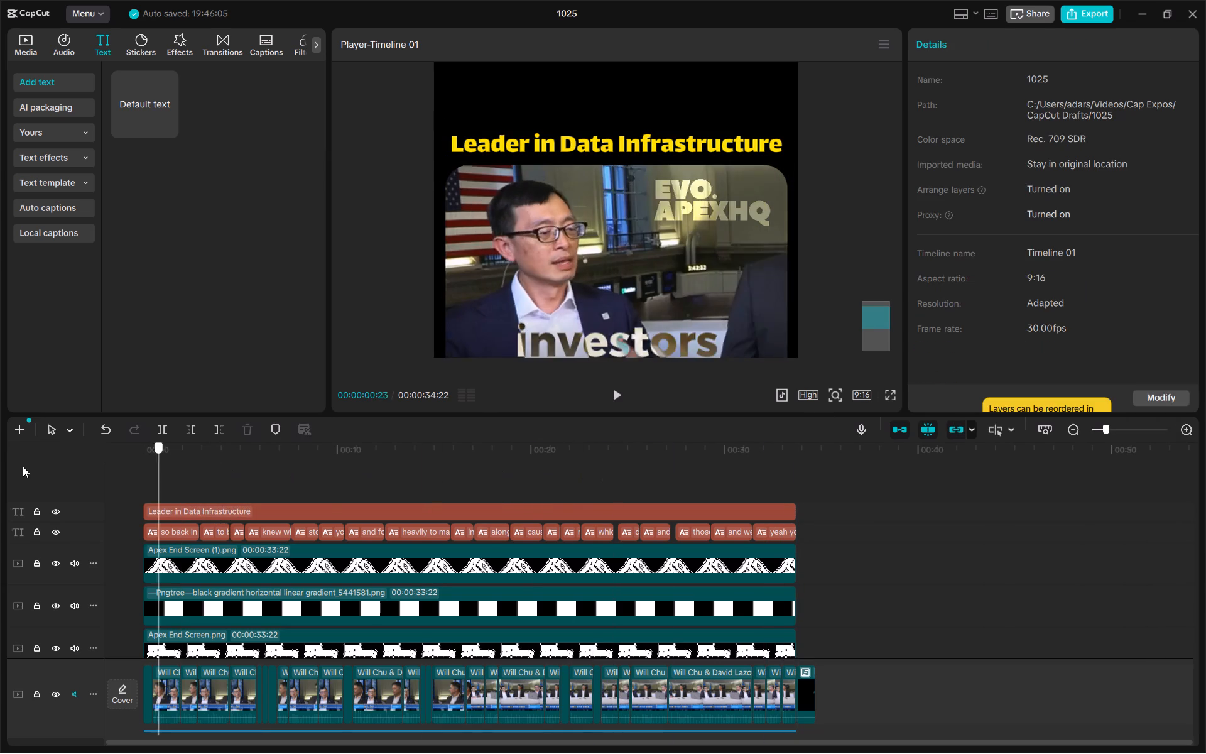
left_click_drag(23, 466, 19, 467)
scroll(624, 221, "down", 7)
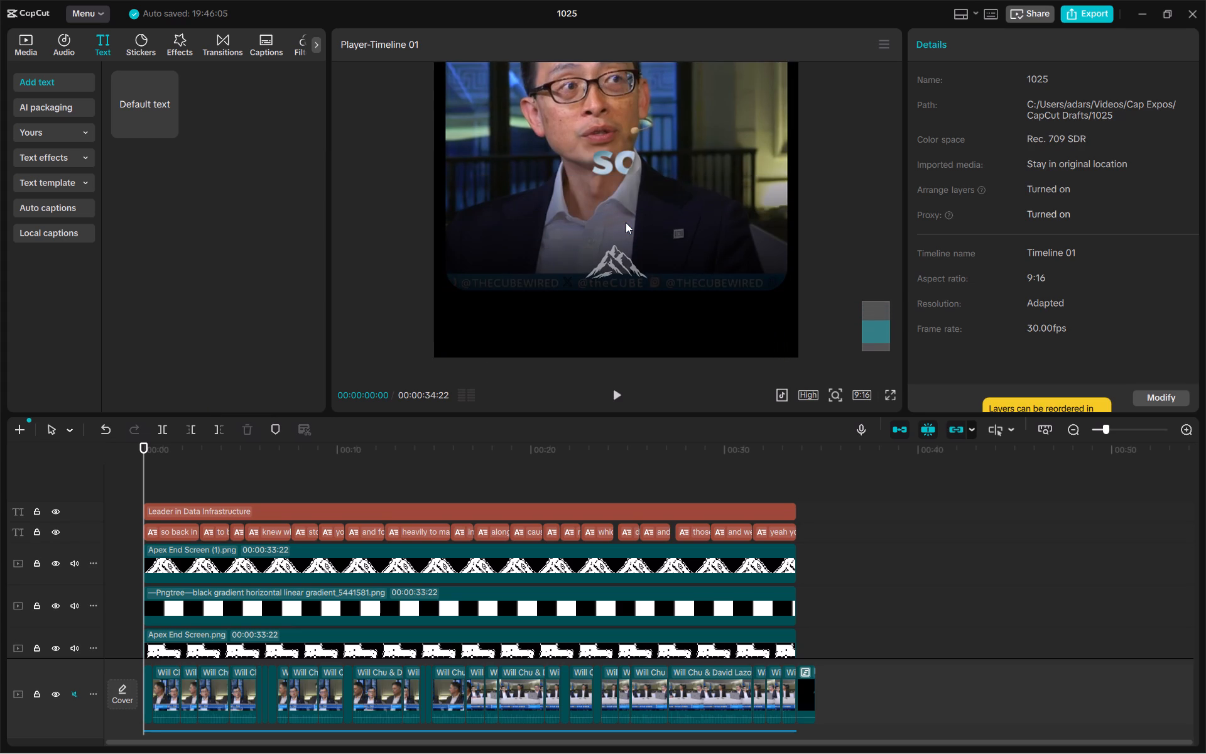
key("space")
scroll(711, 211, "up", 5)
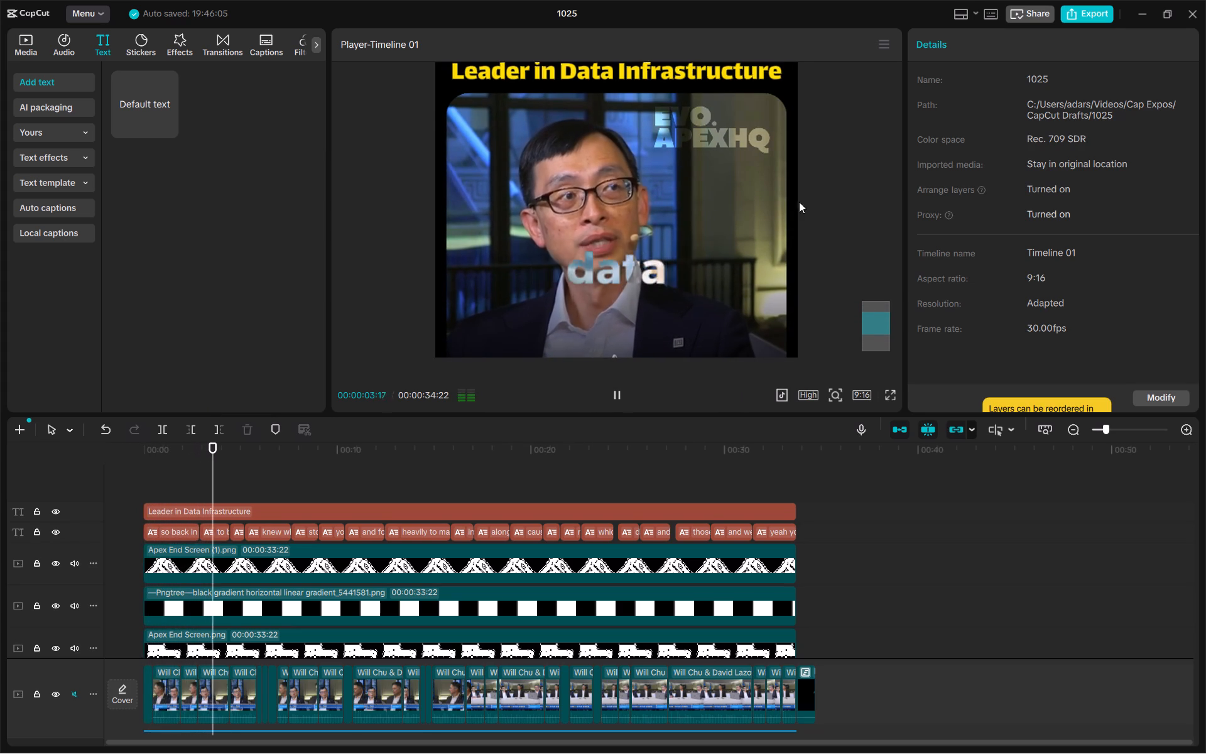
key("space")
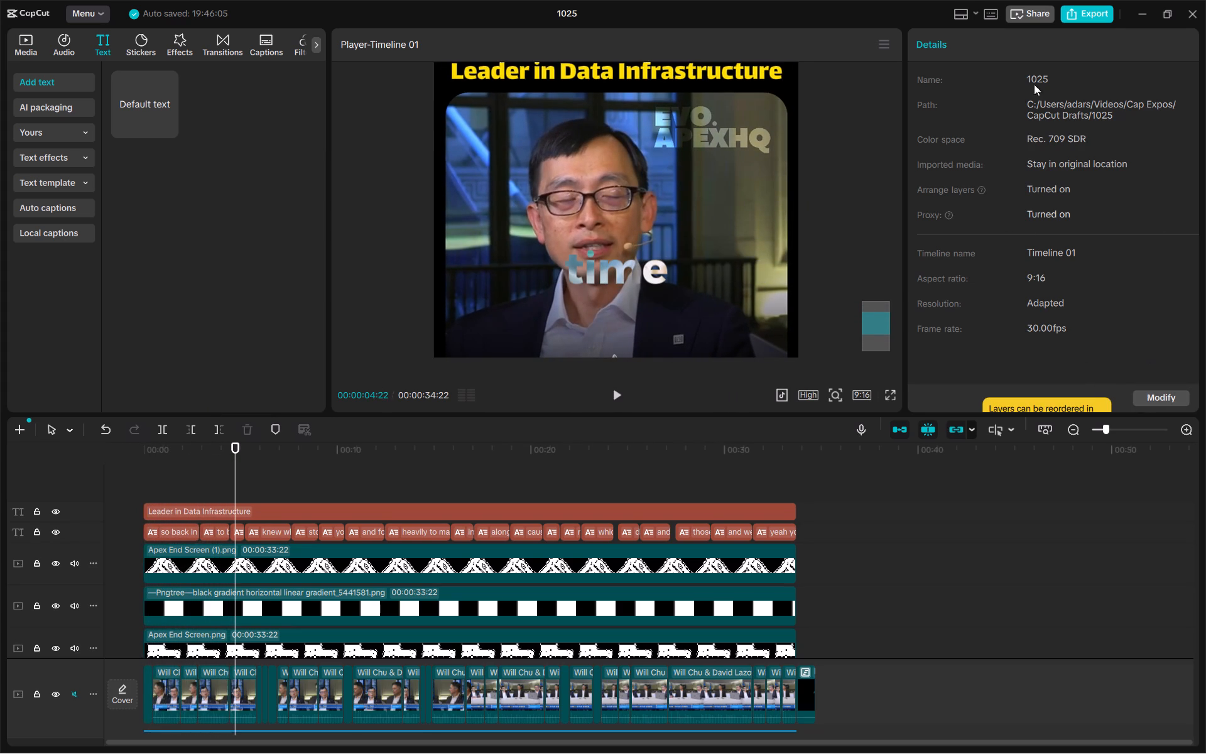
Rename the project as "Clip 1" in the project settings.
left_click(1153, 397)
left_click_drag(597, 249, 529, 249)
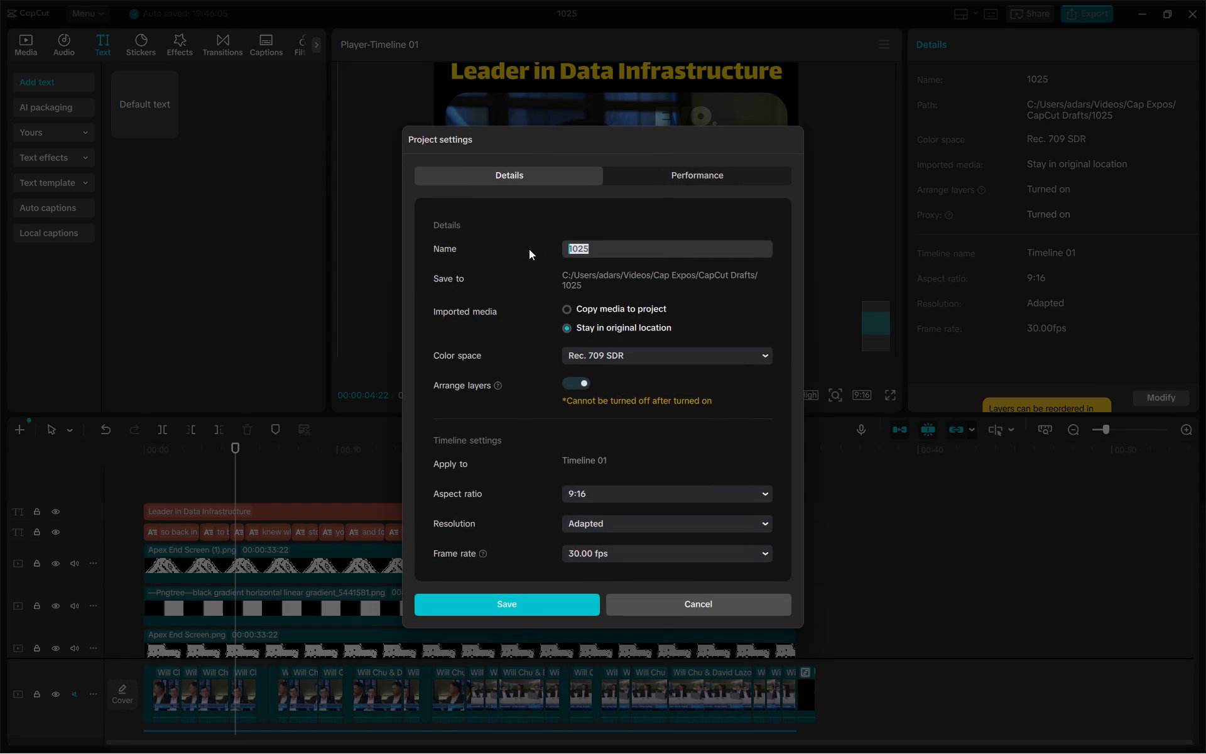
type("Clip")
key("space")
key("1")
key("Return")
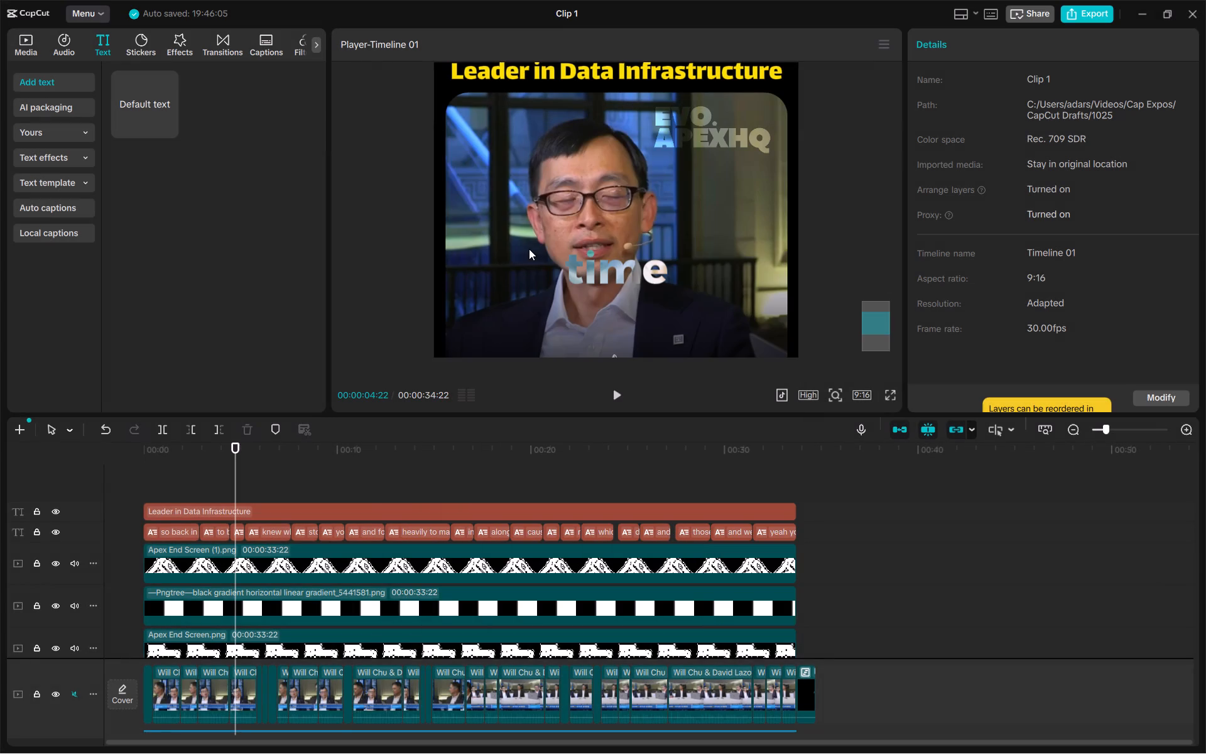
Set the export destination for Clip 1 to the Cap Expos folder inside Videos.
left_click(1095, 12)
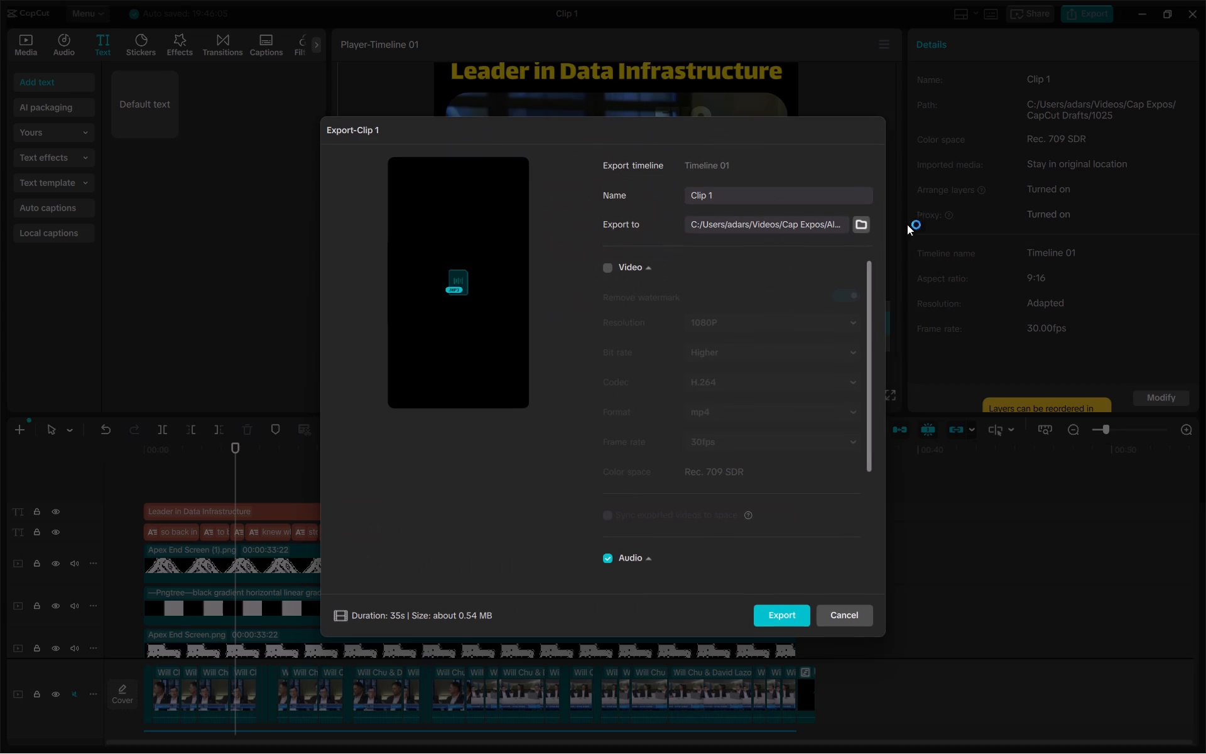
left_click(856, 226)
left_click(540, 155)
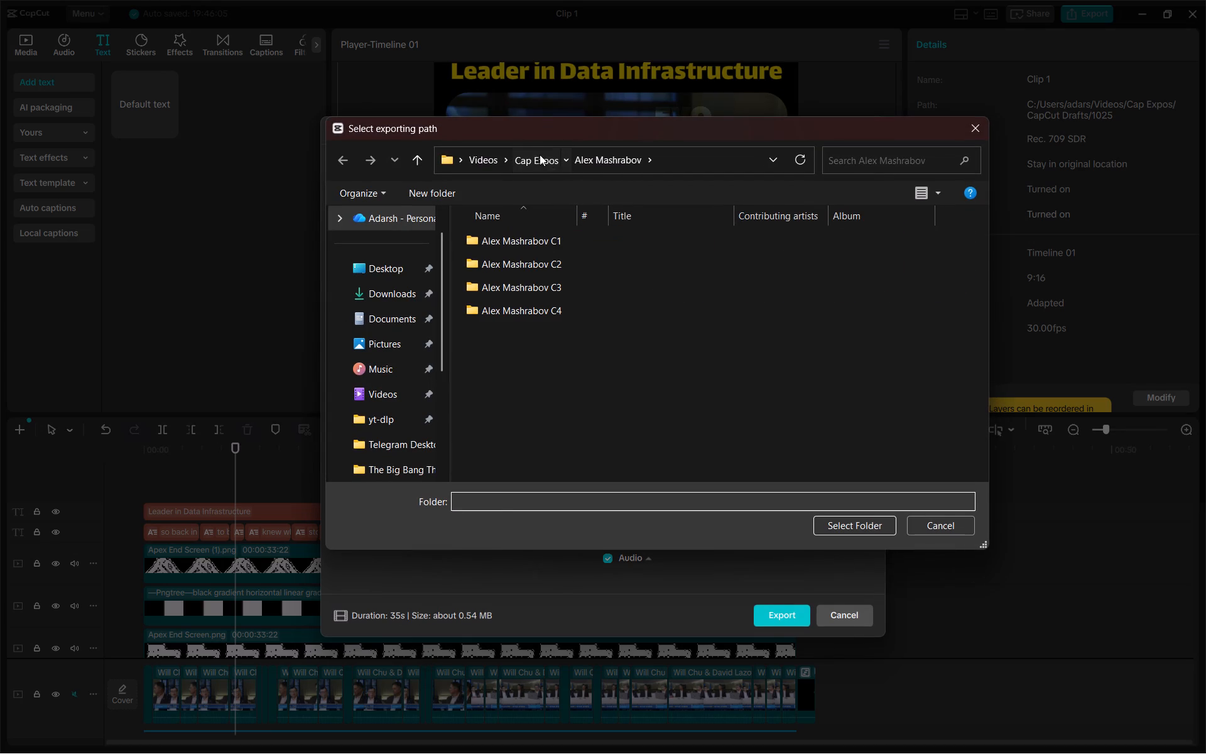
left_click(876, 529)
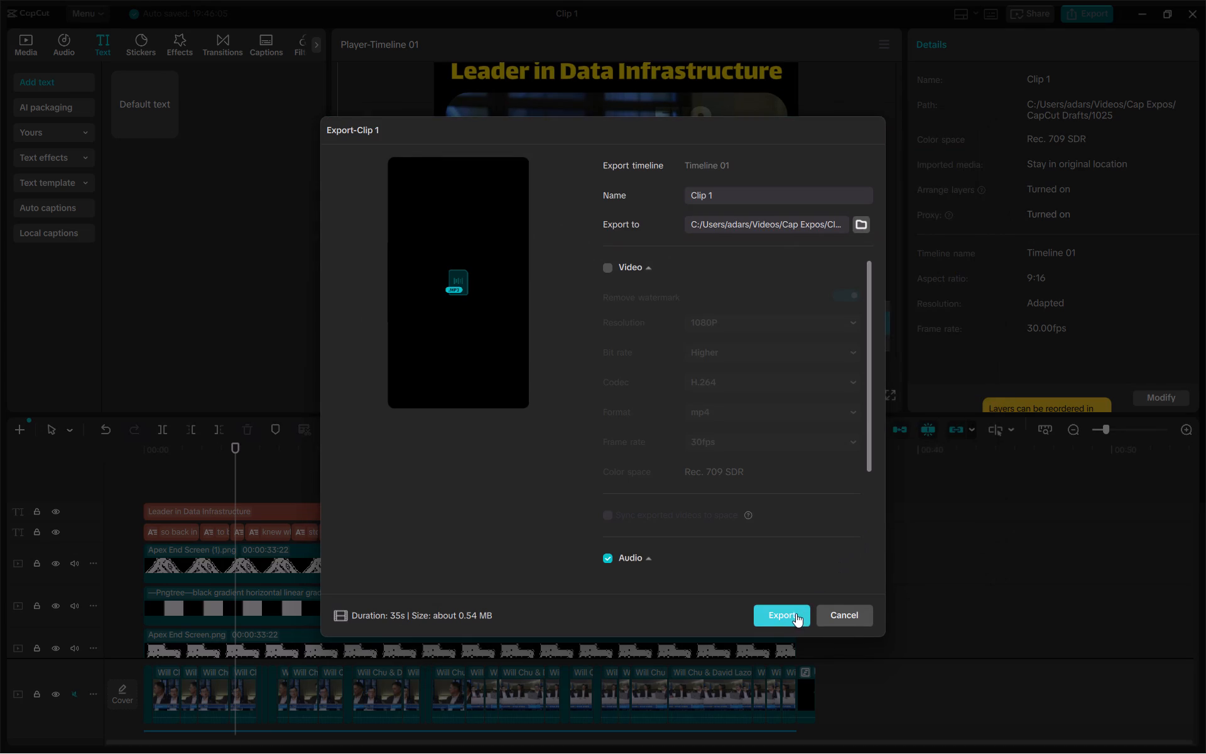
Include video in the export alongside the audio, export Clip 1, and dismiss the sharing options once it is saved.
left_click(609, 267)
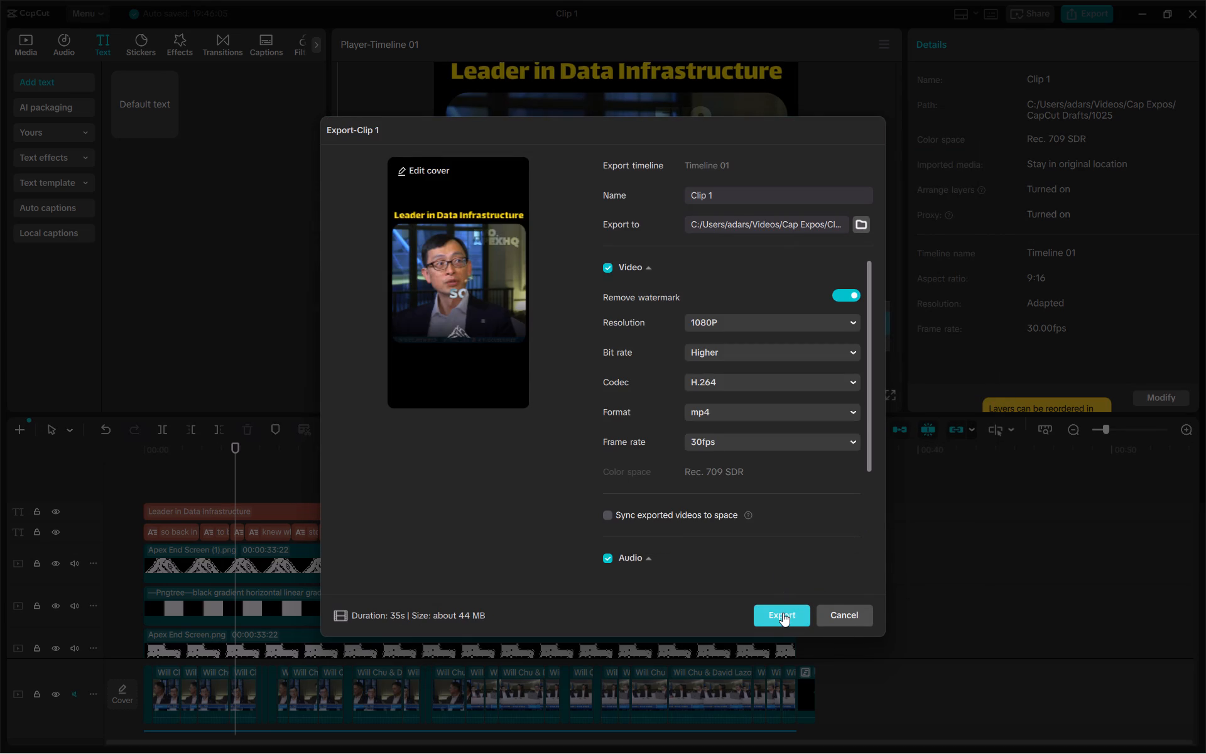
left_click(783, 613)
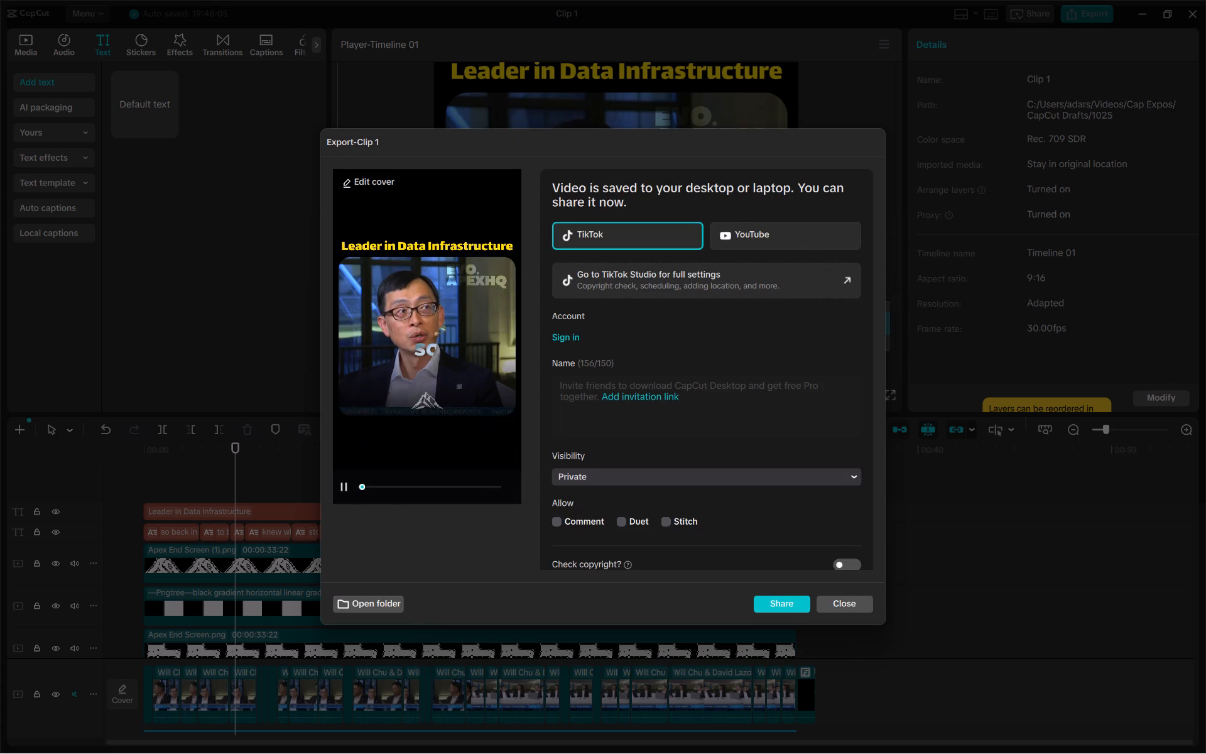
left_click(856, 602)
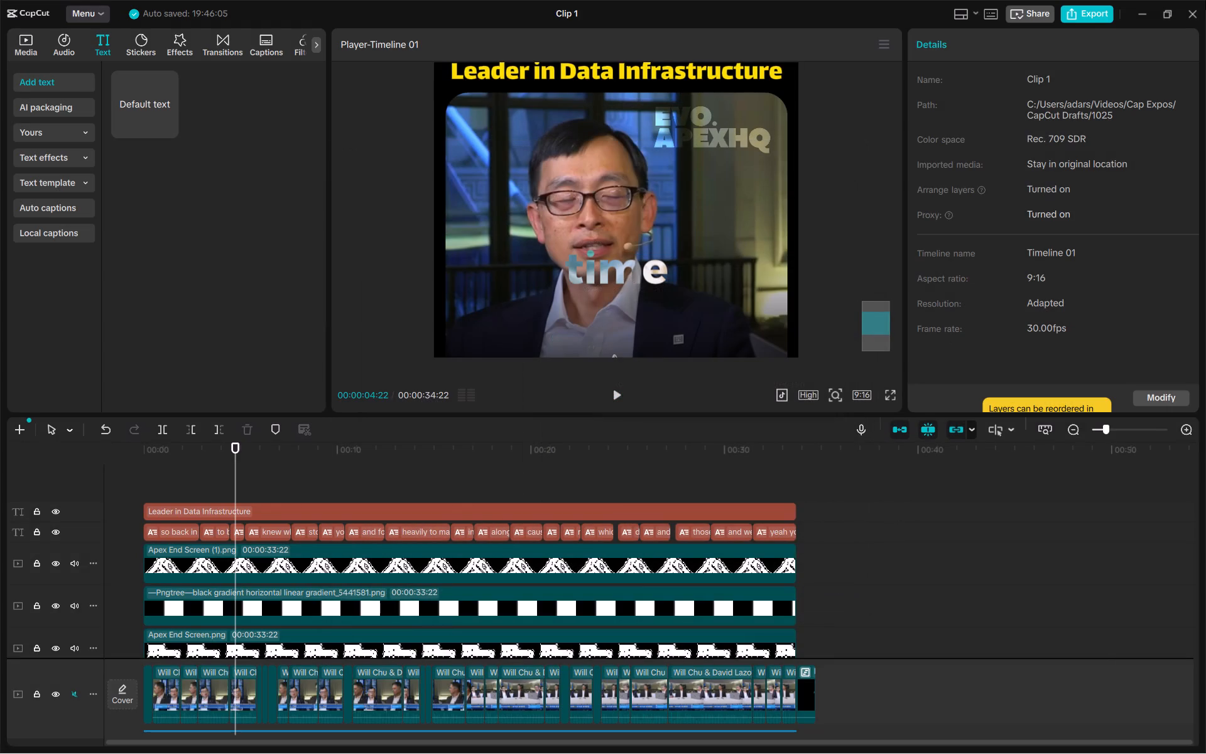
Close the Clip 1 project and return to the project overview.
left_click(1195, 17)
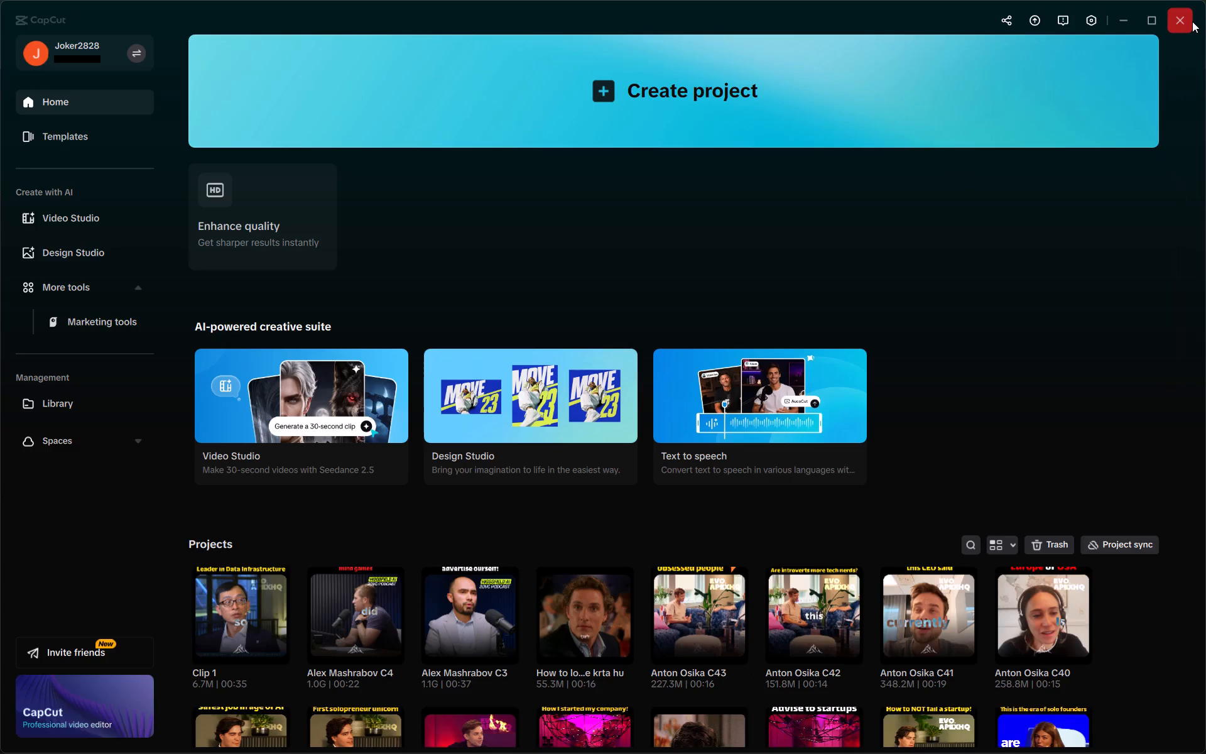
Close the CapCut video editor from its project overview.
left_click(1144, 14)
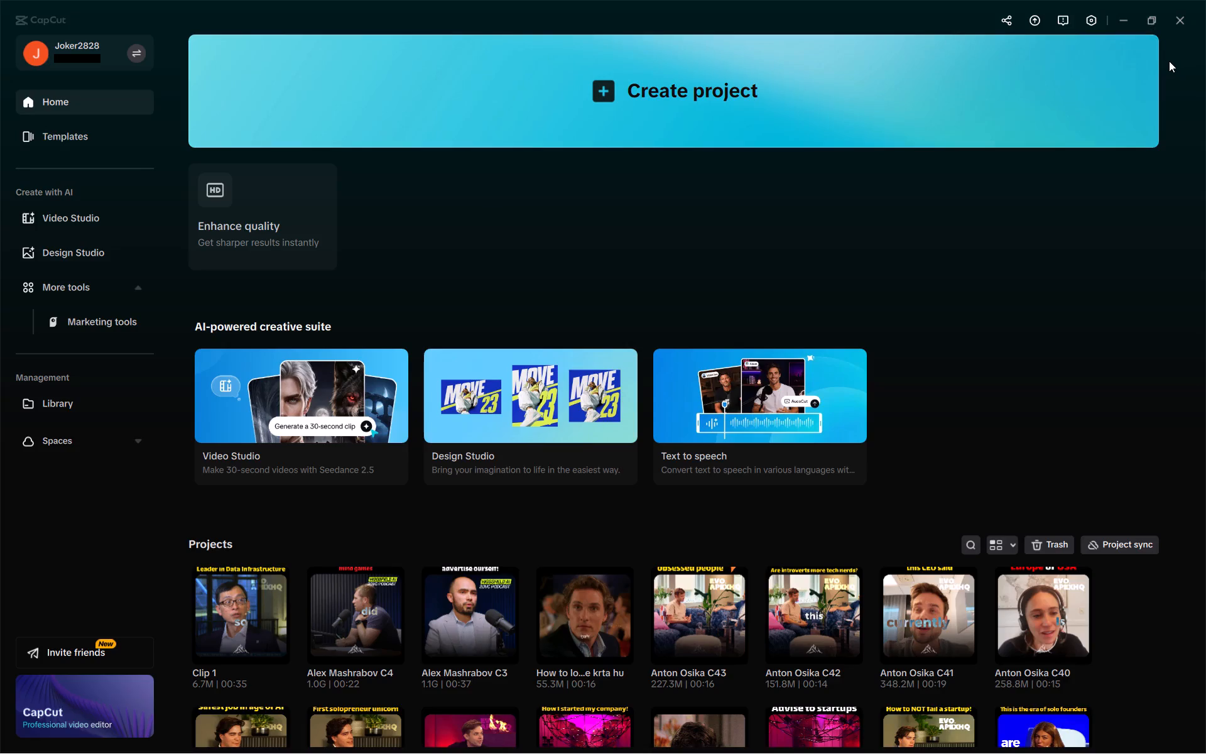
left_click(1173, 19)
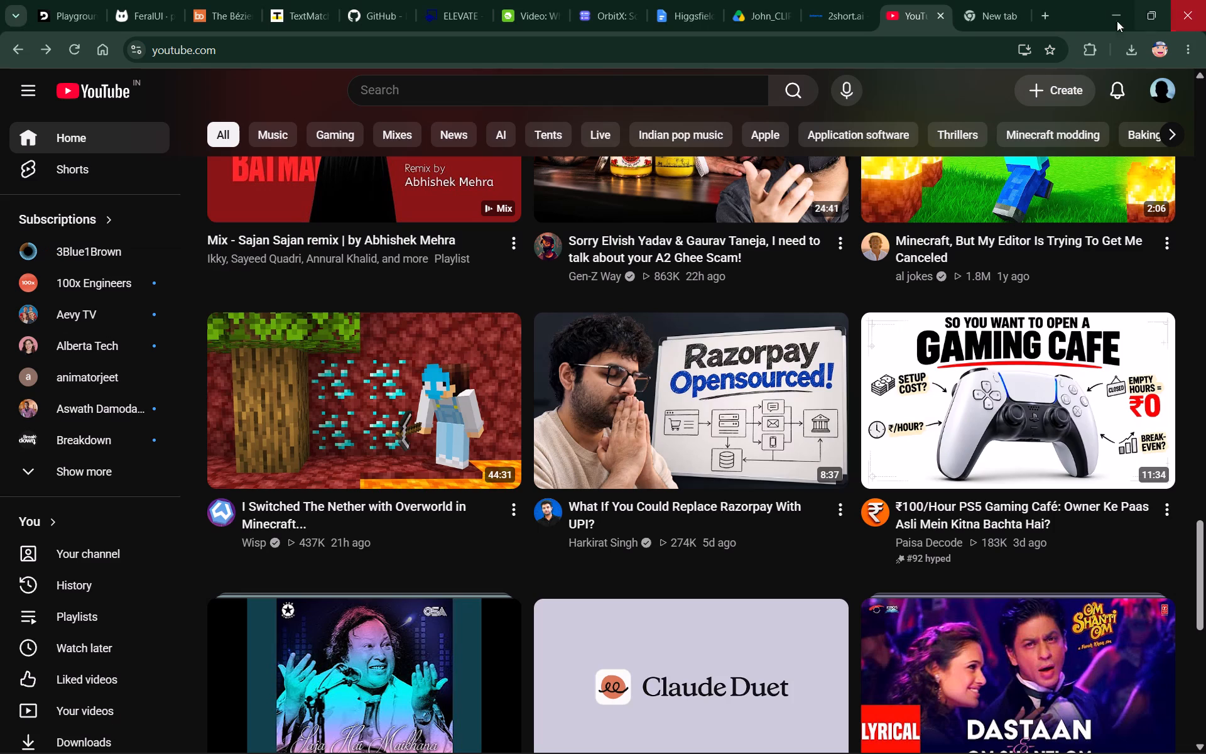